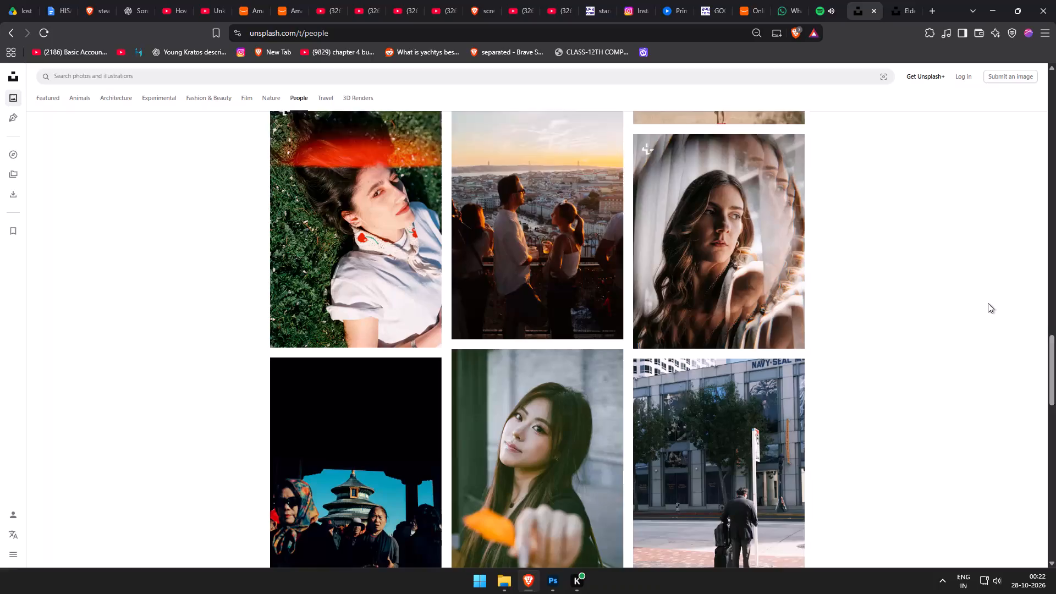
# Browse the Unsplash People photo collection for a suitable image.
pyautogui.scroll(-1, 988, 303)
pyautogui.scroll(-5, 897, 260)
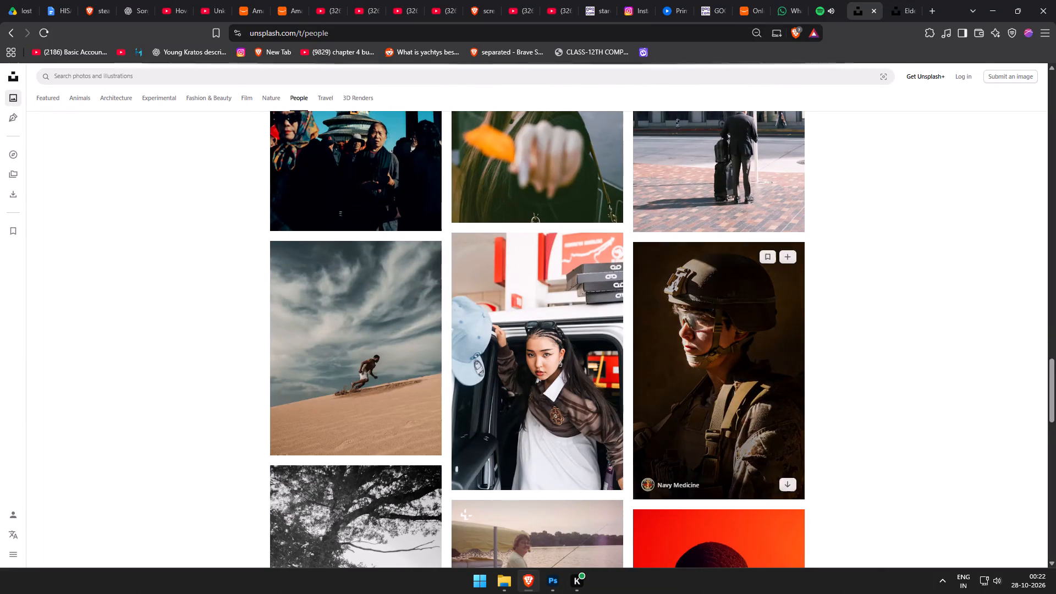
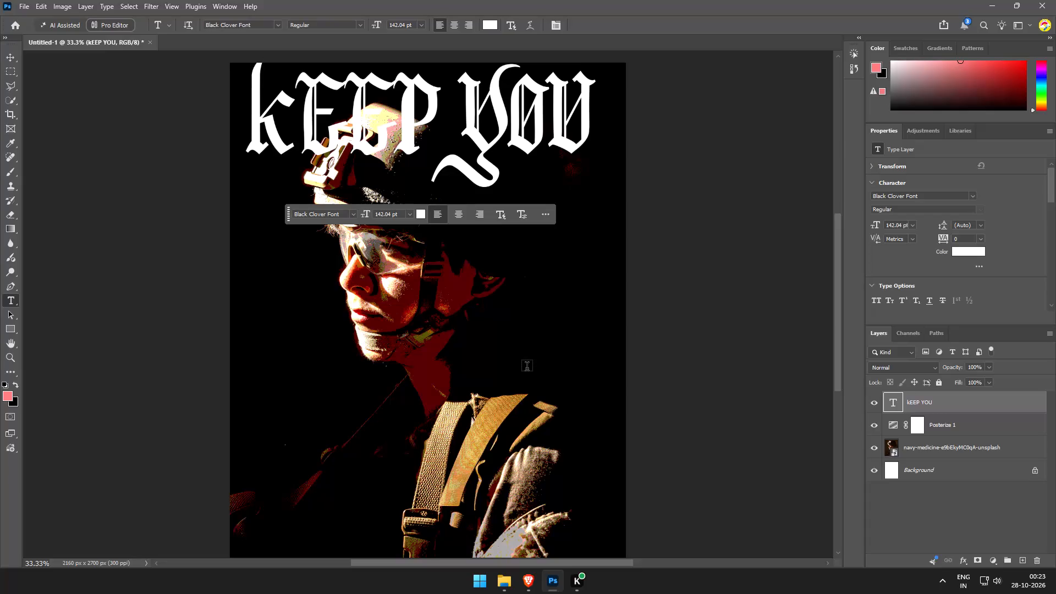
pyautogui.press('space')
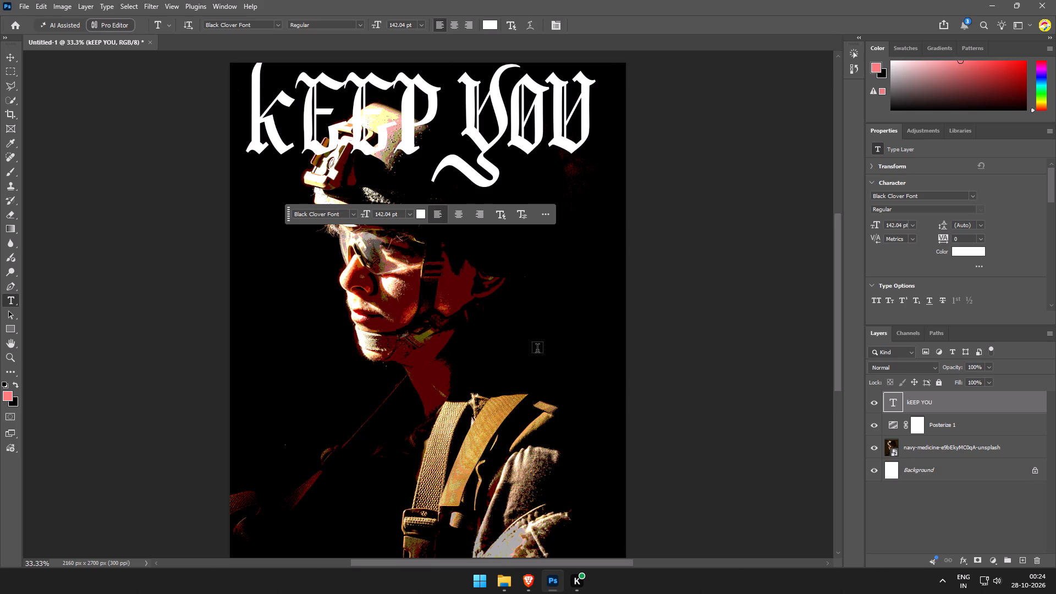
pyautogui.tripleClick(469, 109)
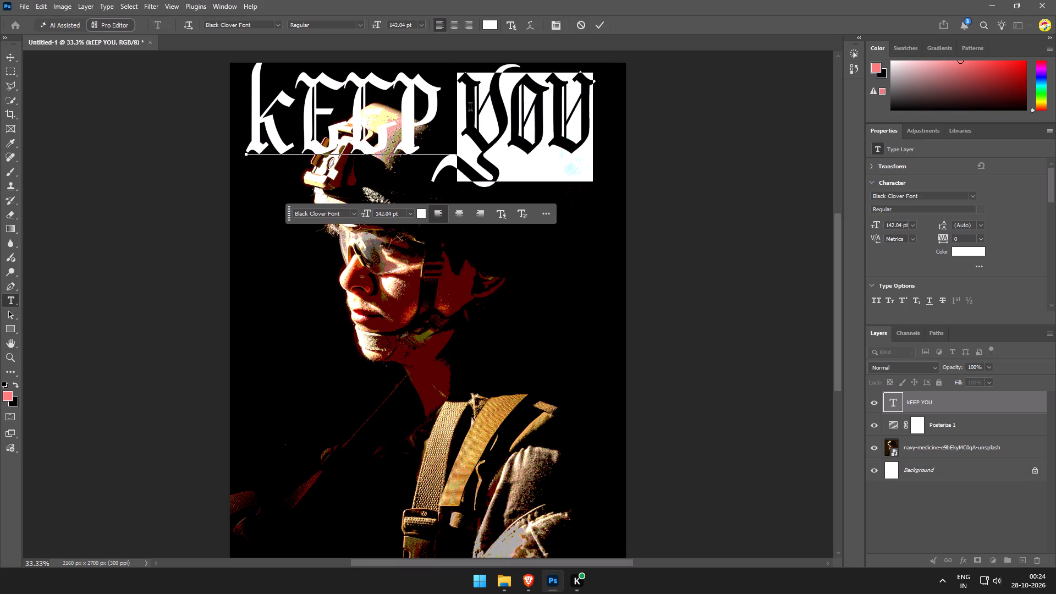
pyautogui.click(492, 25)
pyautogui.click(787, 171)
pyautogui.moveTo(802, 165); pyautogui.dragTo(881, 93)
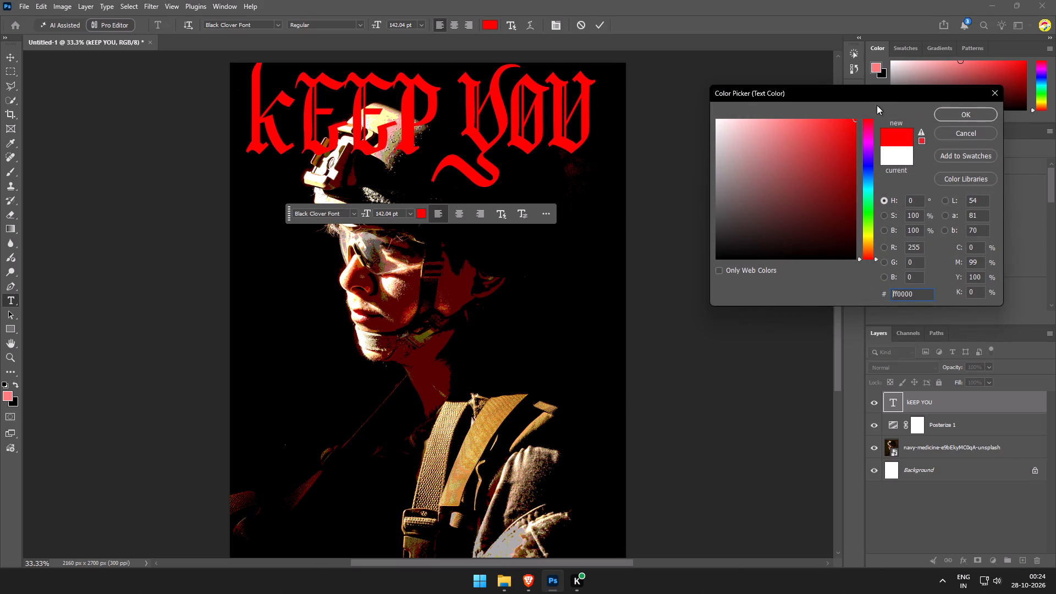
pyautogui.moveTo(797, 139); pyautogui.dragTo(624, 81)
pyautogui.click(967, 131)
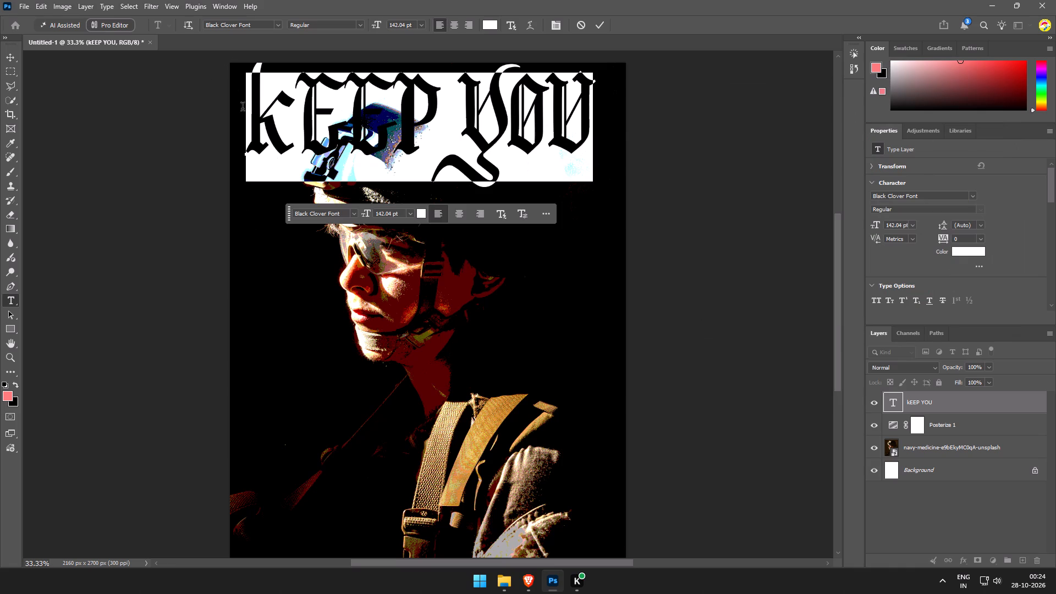
# Change the font of the whole KEEP YOU title to Bebas Neue Regular.
pyautogui.click(278, 25)
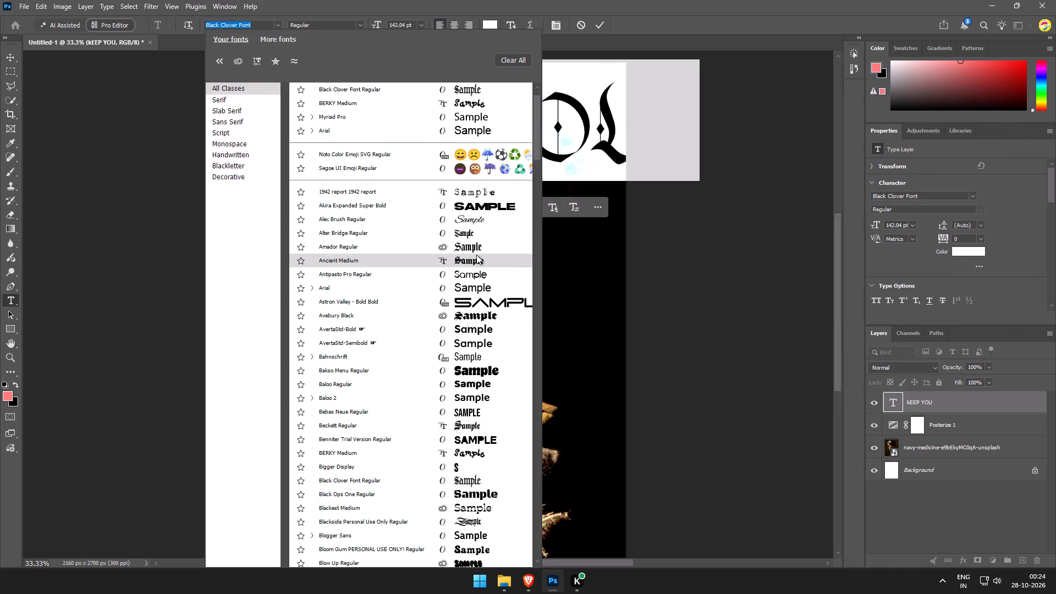
pyautogui.scroll(-3, 500, 364)
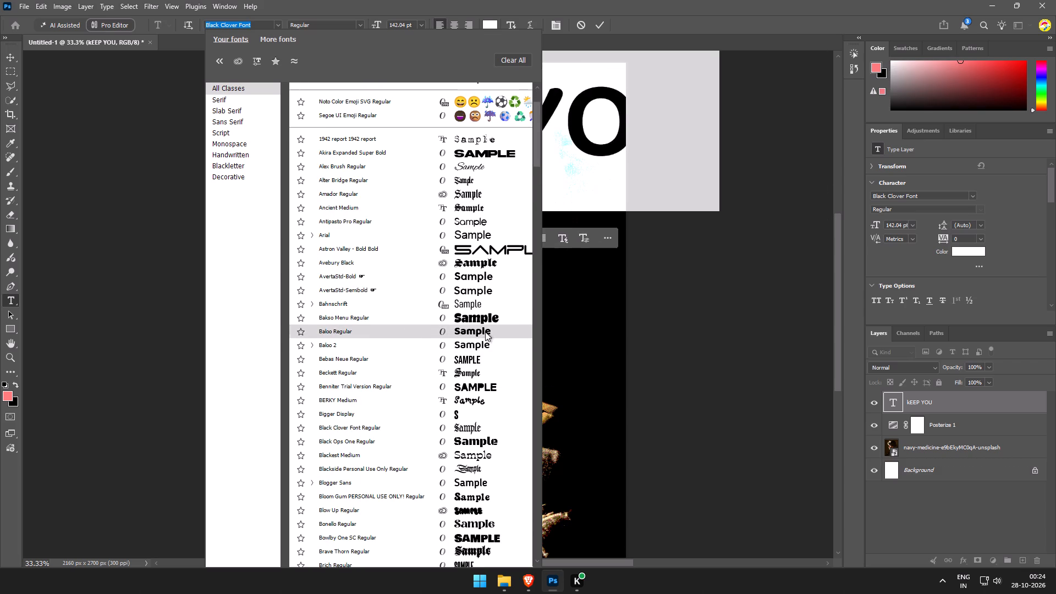
pyautogui.click(485, 358)
pyautogui.click(603, 23)
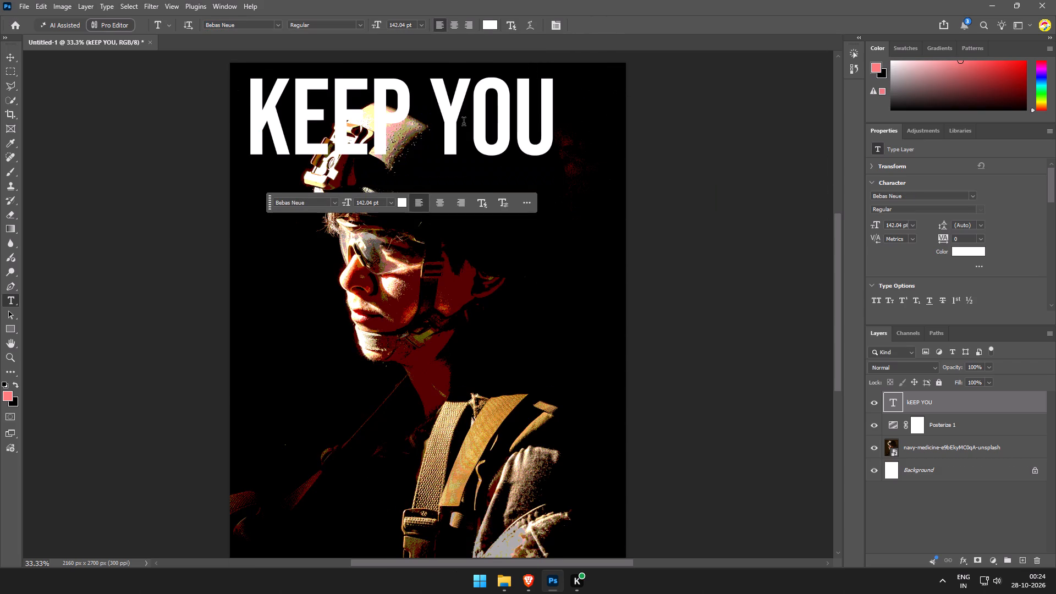
# Stretch the KEEP YOU title downward to about 178% of its height, keeping its width.
pyautogui.hotkey('ctrl', 't')
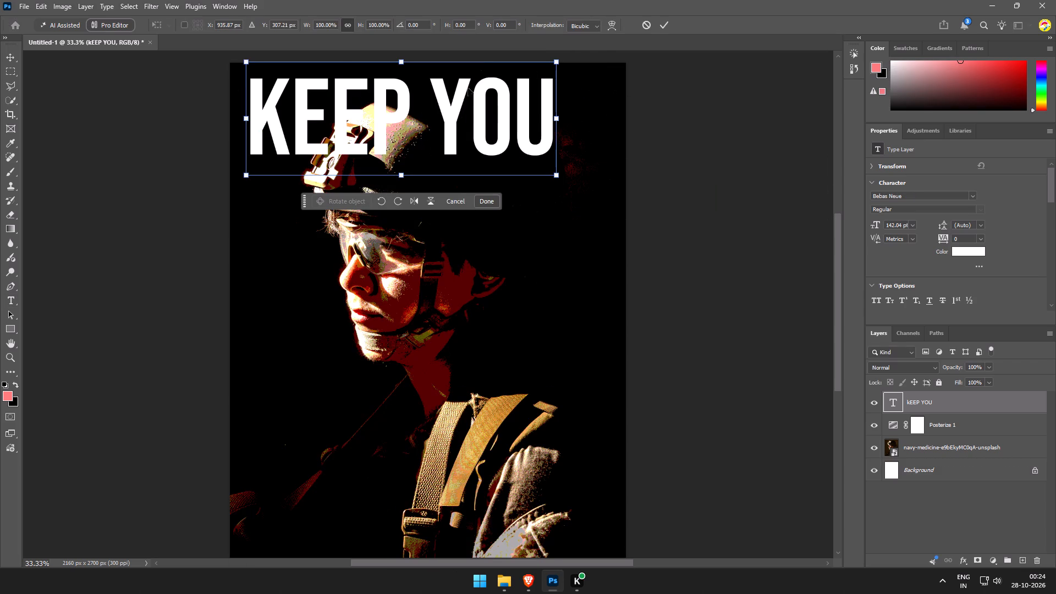
pyautogui.keyDown('shift'); pyautogui.moveTo(399, 176); pyautogui.dragTo(398, 265); pyautogui.keyUp('shift')
pyautogui.click(662, 28)
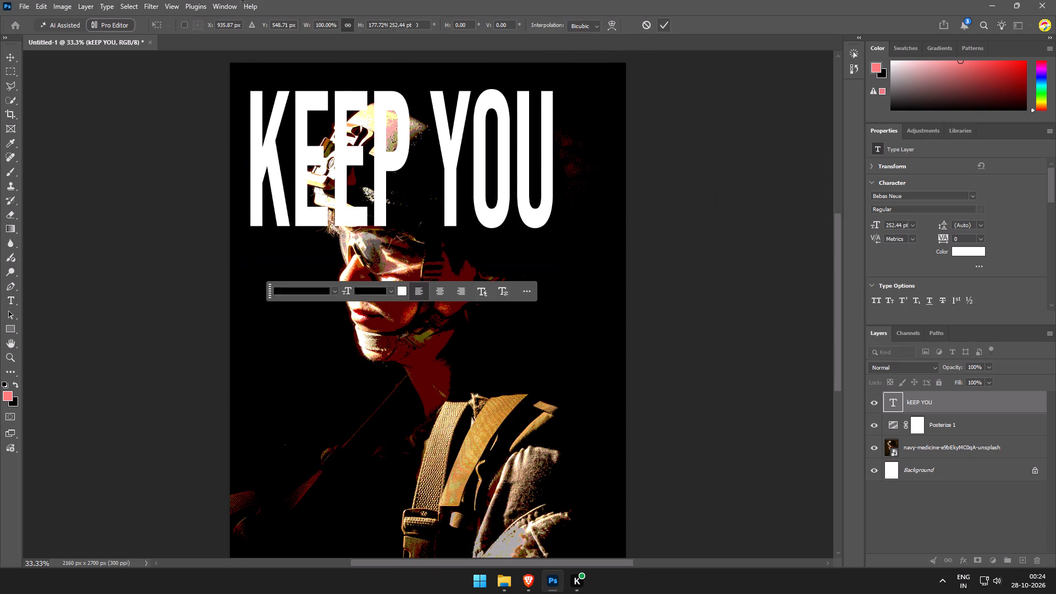
# Convert the KEEP YOU text layer to a smart object.
pyautogui.rightClick(988, 407)
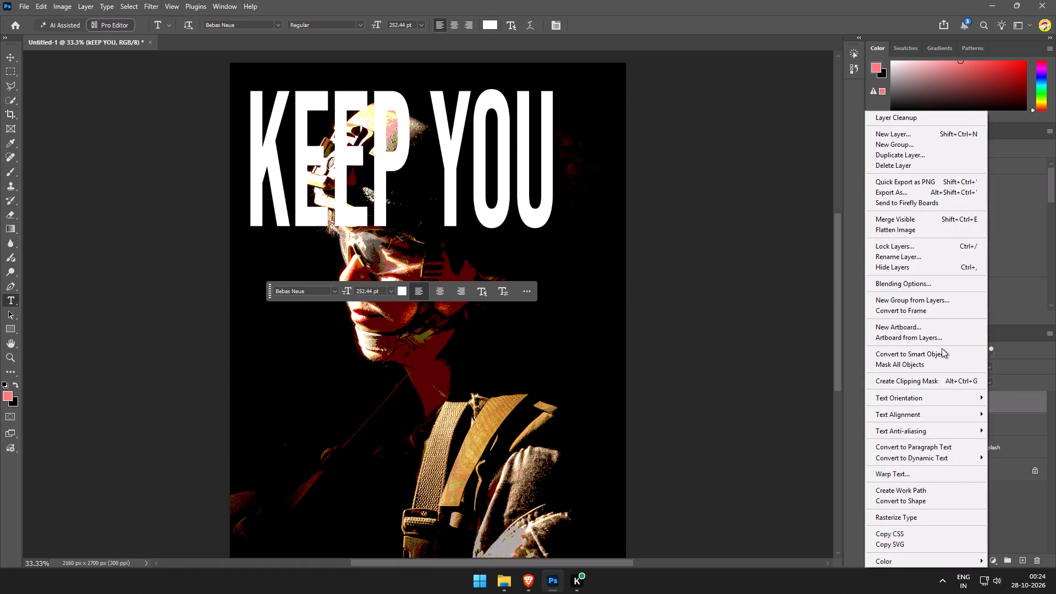
pyautogui.click(939, 353)
# Apply a Ripple filter to the KEEP YOU smart object with an amount of 379% and medium size.
pyautogui.click(144, 0)
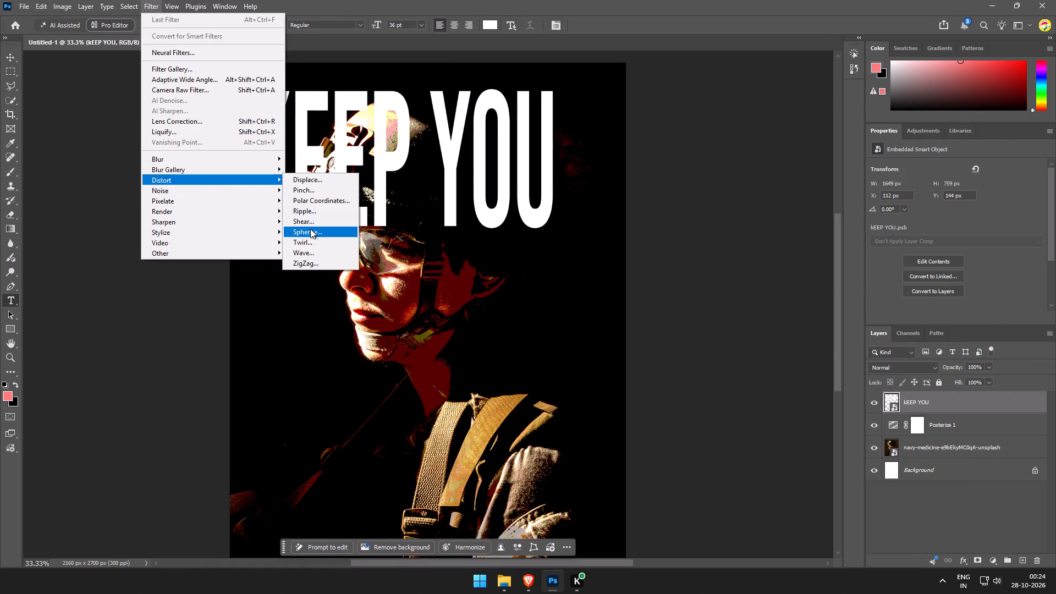
pyautogui.click(307, 207)
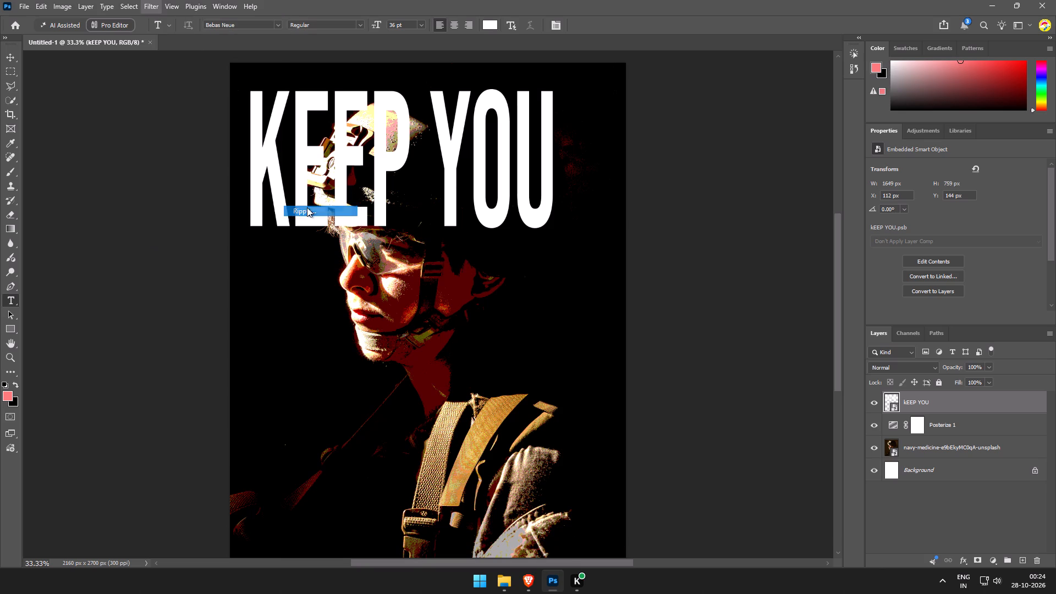
pyautogui.click(466, 303)
pyautogui.moveTo(471, 305); pyautogui.dragTo(524, 307)
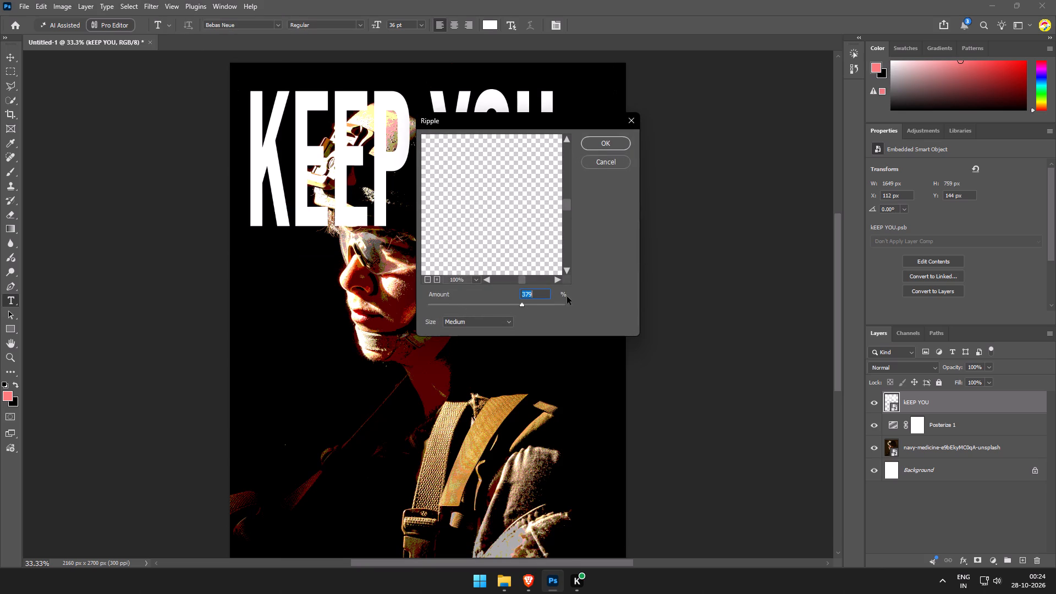
pyautogui.click(590, 142)
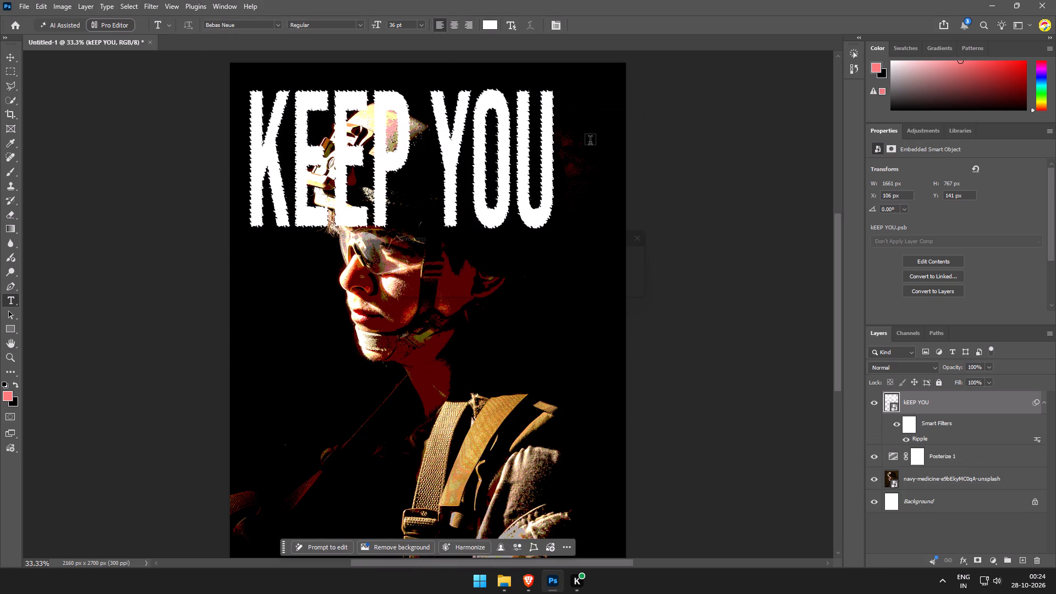
# Set the Ripple smart filter's amount on the KEEP YOU layer to 265%.
pyautogui.doubleClick(920, 438)
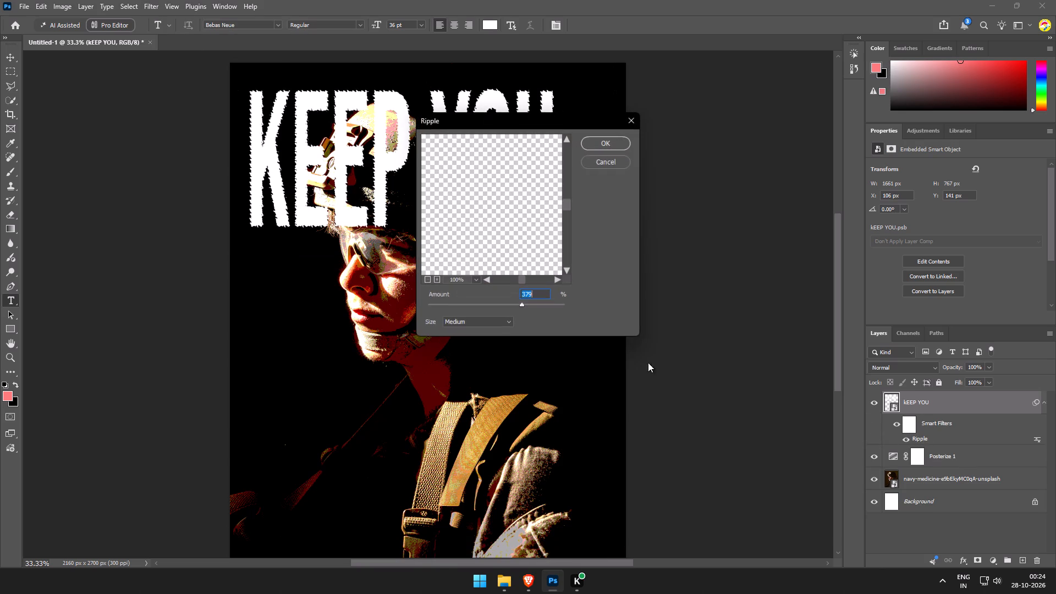
pyautogui.click(517, 307)
pyautogui.click(514, 306)
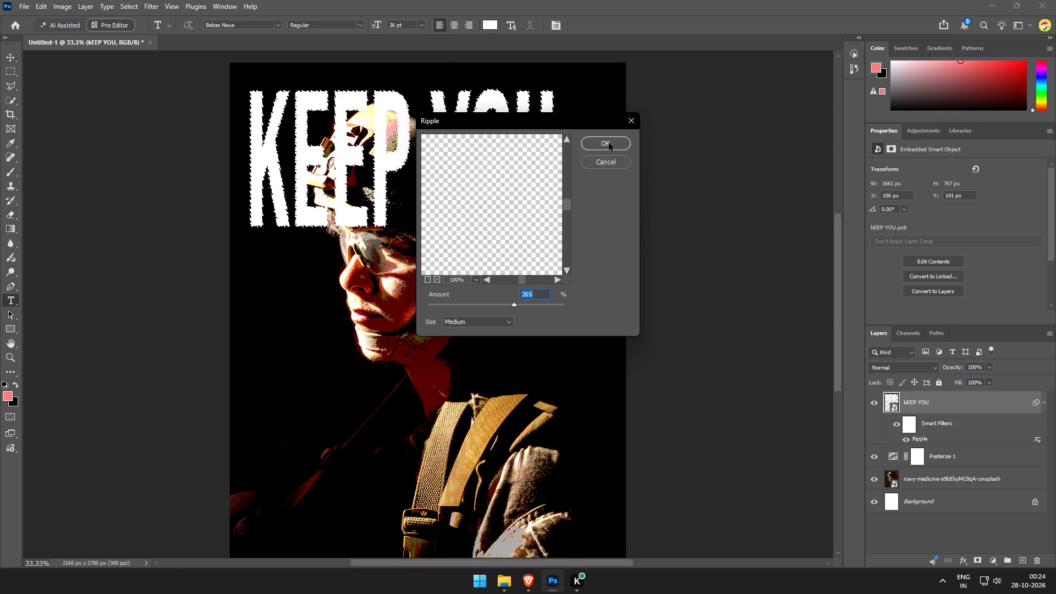
pyautogui.click(609, 142)
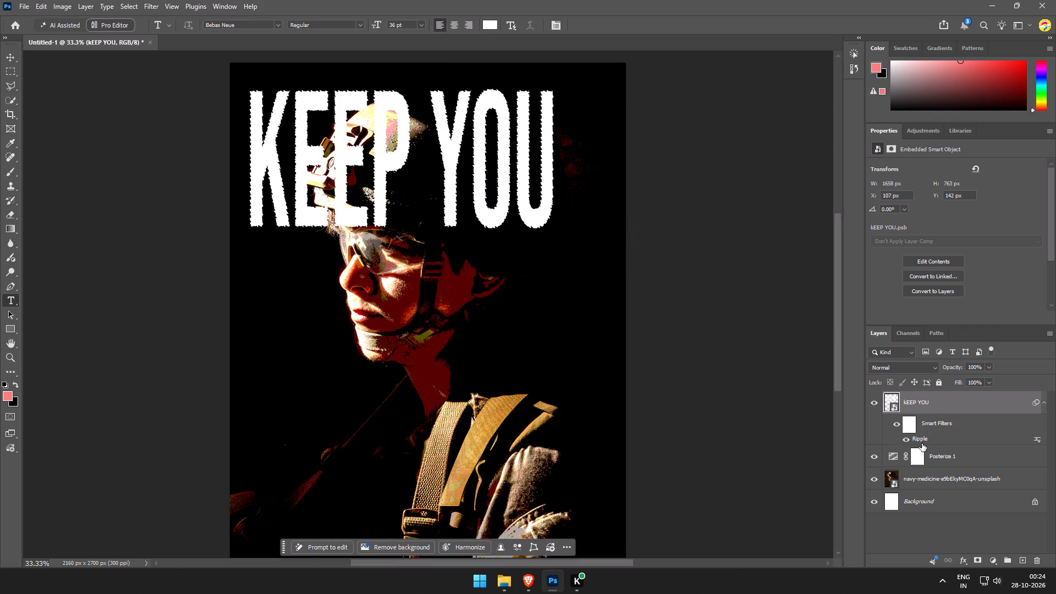
pyautogui.doubleClick(922, 443)
pyautogui.click(606, 145)
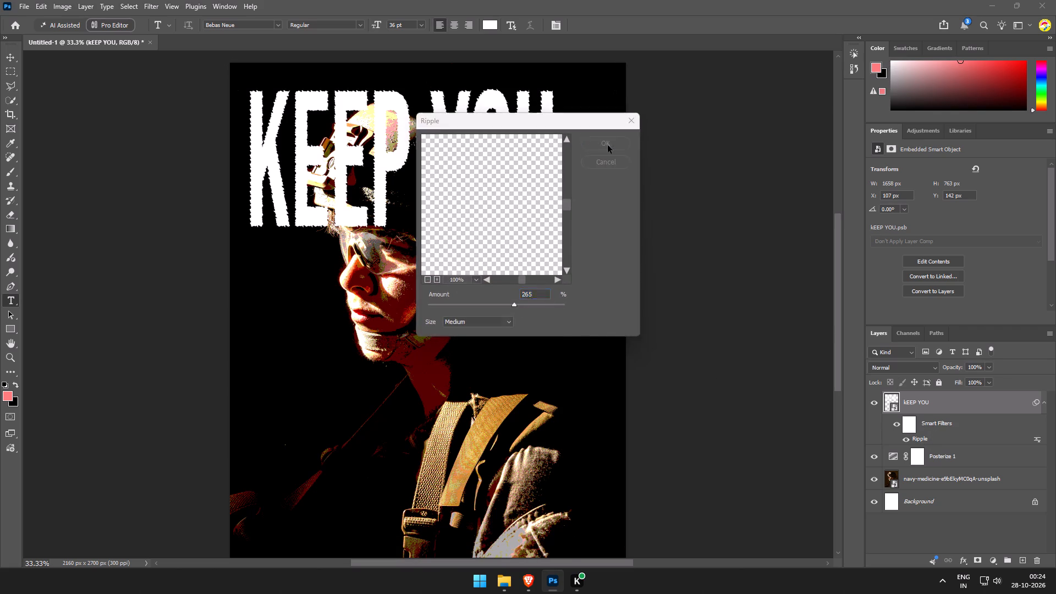
# Move the KEEP YOU layer below the Posterize 1 adjustment layer.
pyautogui.moveTo(972, 411); pyautogui.dragTo(975, 466)
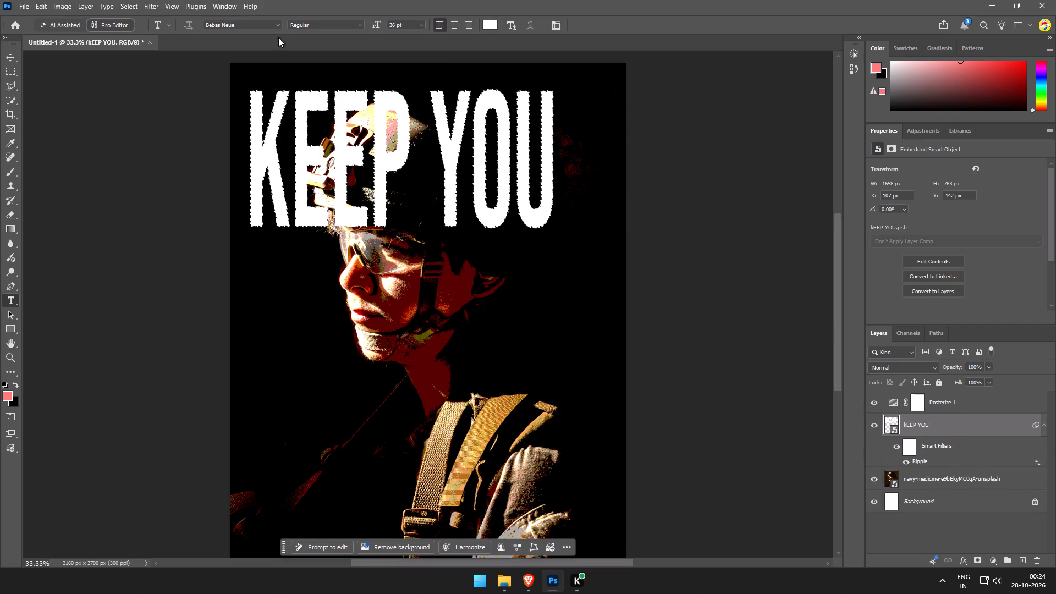
# Duplicate the rippled KEEP YOU layer.
pyautogui.click(137, 0)
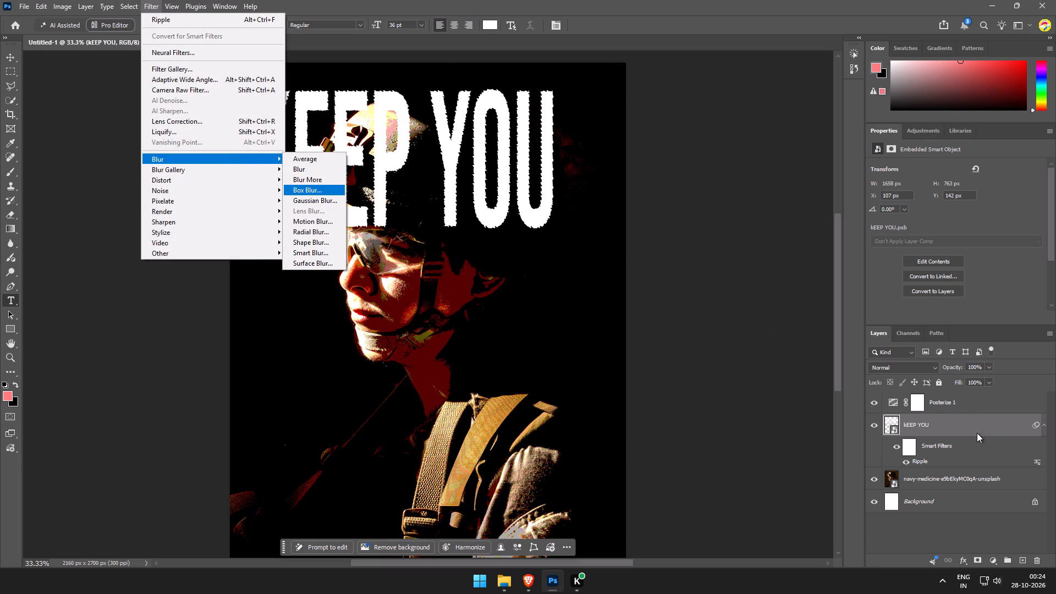
pyautogui.click(977, 433)
pyautogui.hotkey('ctrl', 'j')
# Apply a Gaussian Blur with a 30.4-pixel radius to the KEEP YOU copy layer.
pyautogui.click(145, 0)
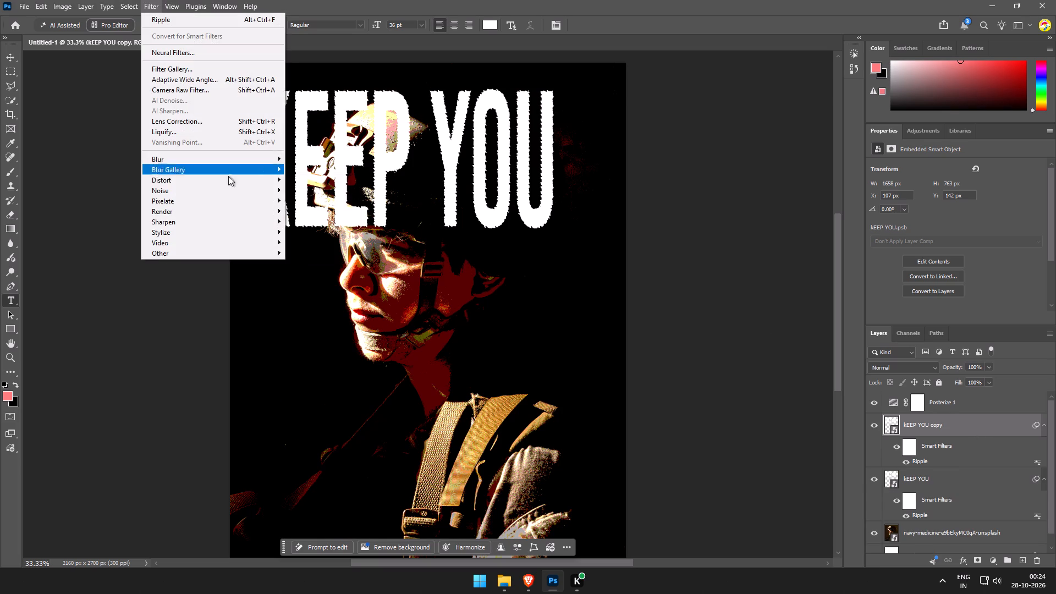
pyautogui.click(317, 202)
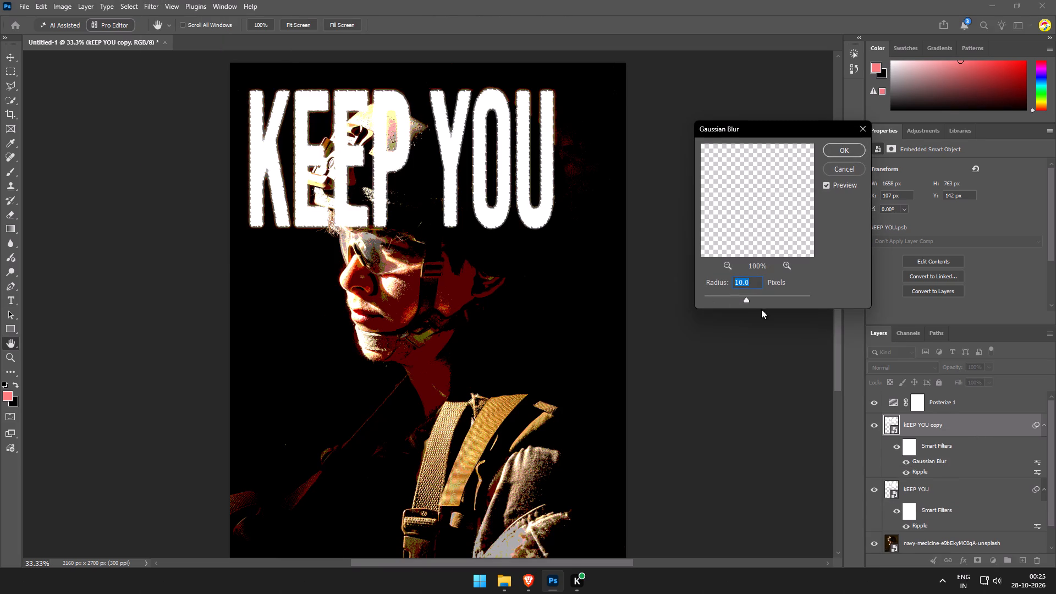
pyautogui.click(760, 294)
pyautogui.click(774, 299)
pyautogui.click(762, 302)
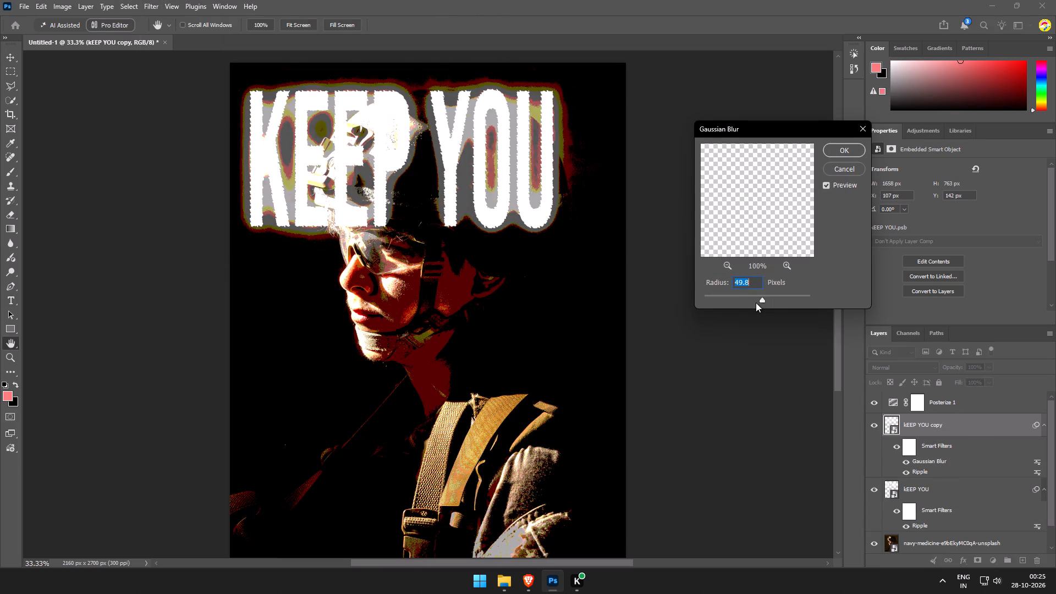
pyautogui.click(756, 302)
pyautogui.click(755, 302)
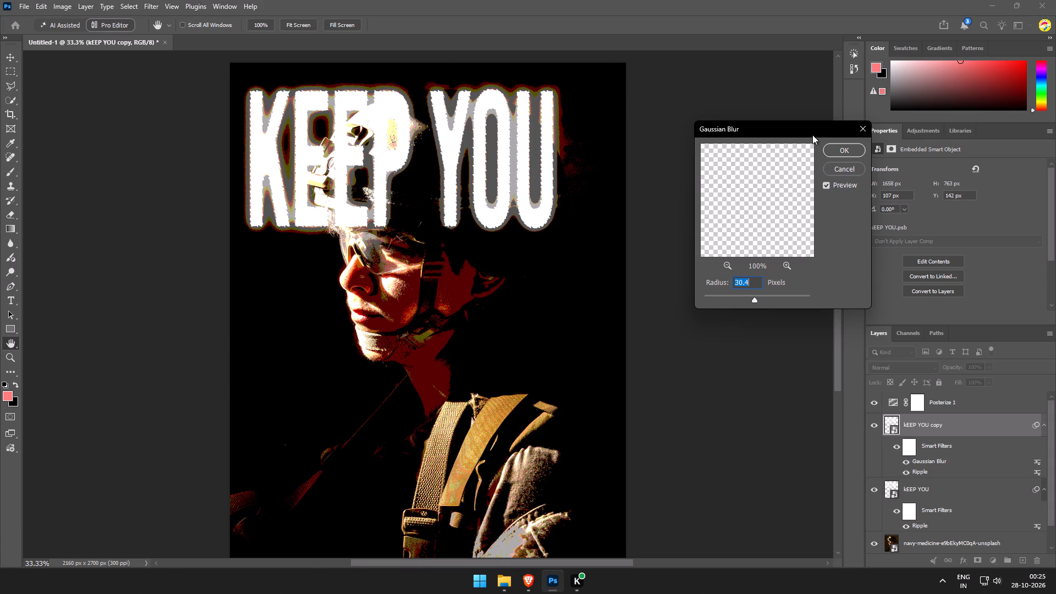
pyautogui.click(852, 148)
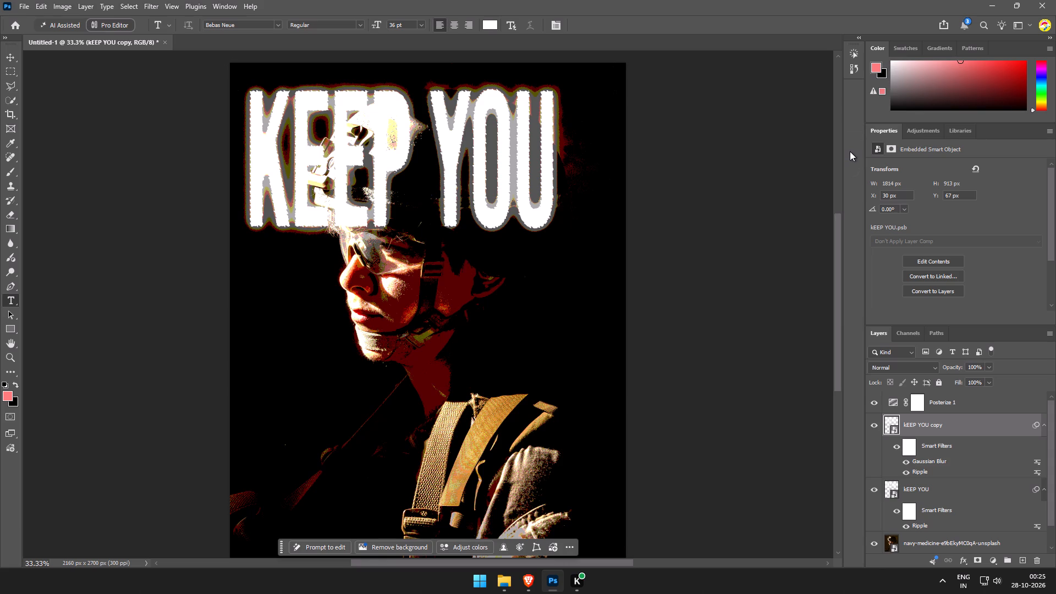
# Lower the Ripple filter's amount on the original KEEP YOU layer.
pyautogui.click(943, 496)
pyautogui.doubleClick(925, 527)
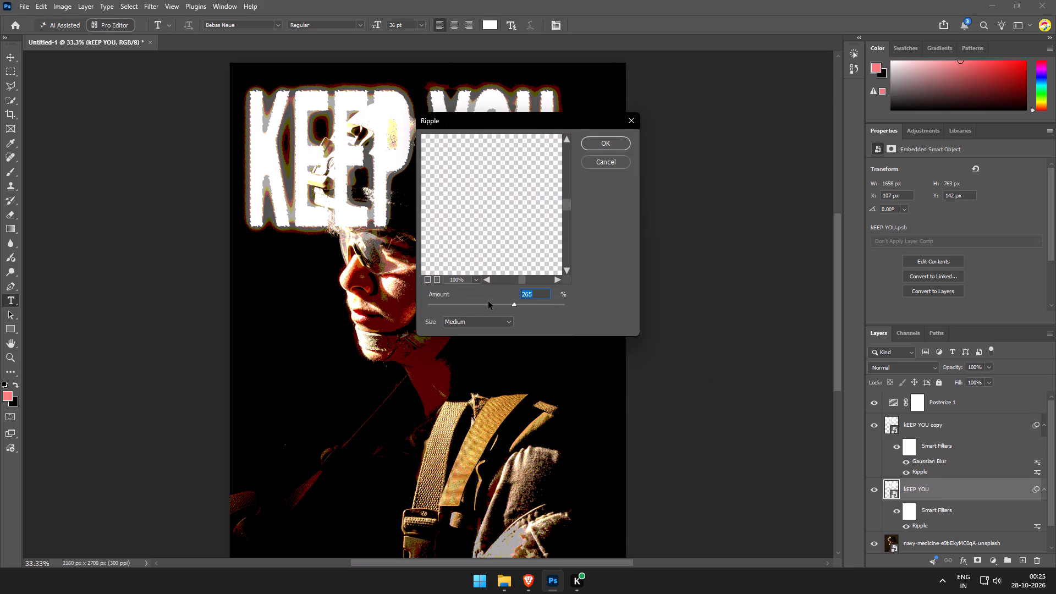
pyautogui.click(479, 309)
pyautogui.click(617, 147)
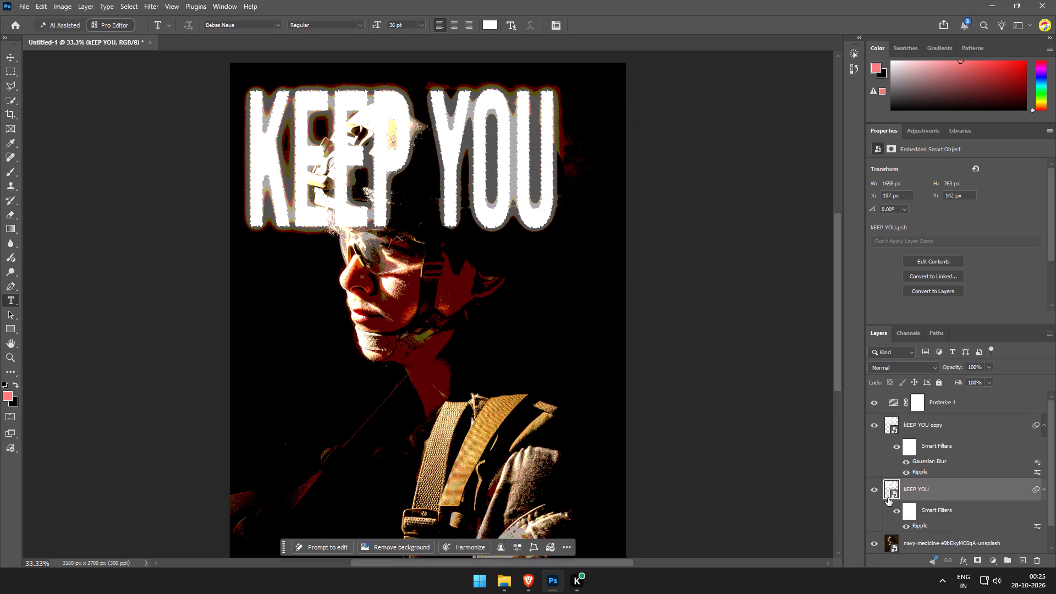
pyautogui.doubleClick(921, 526)
pyautogui.tripleClick(490, 308)
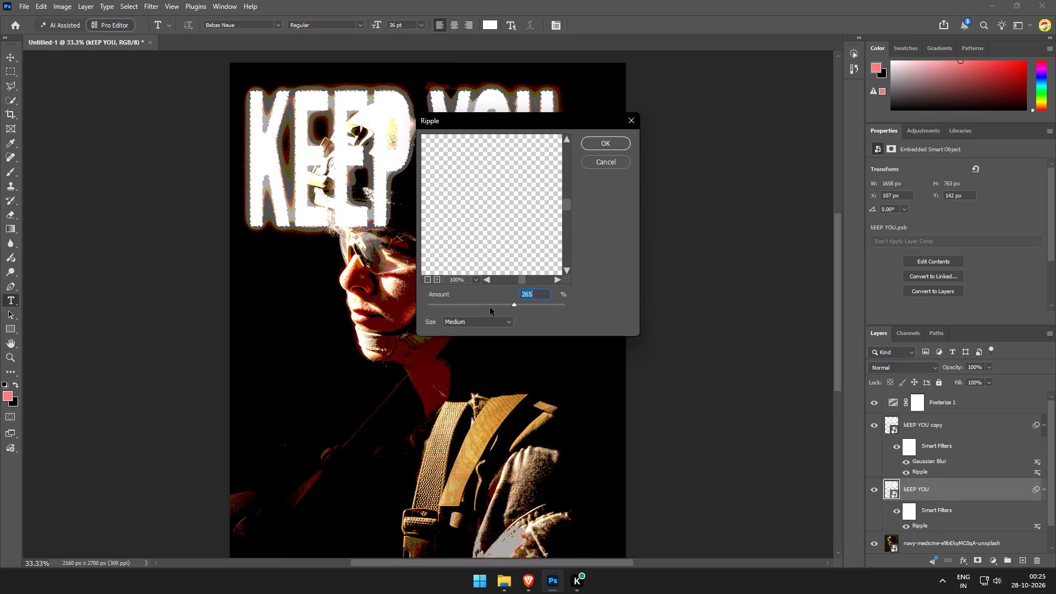
pyautogui.click(488, 305)
pyautogui.doubleClick(605, 135)
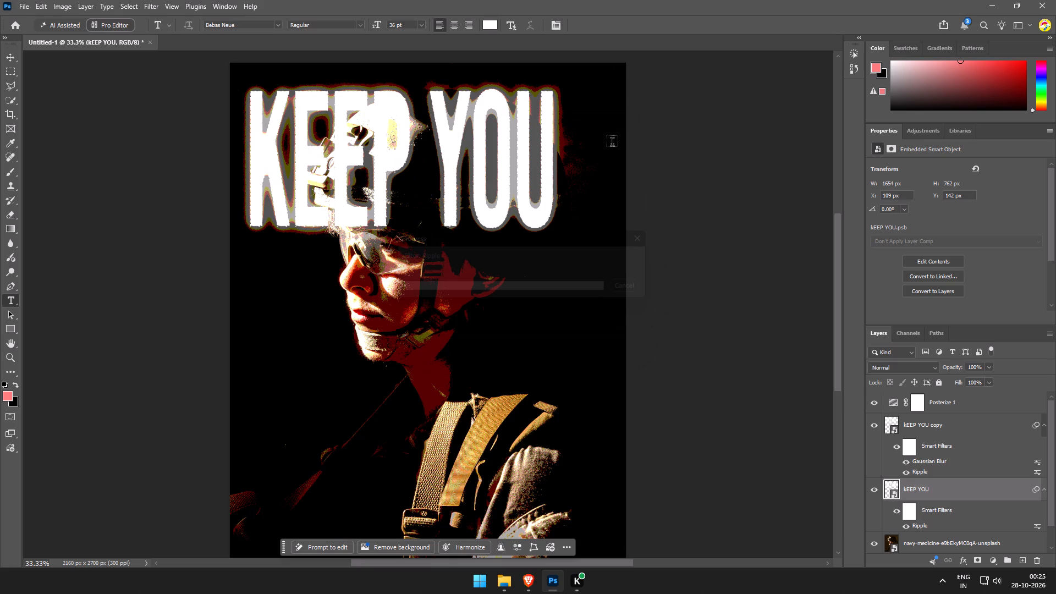
# Set the KEEP YOU copy layer's blend mode to Difference.
pyautogui.keyDown('ctrl'); pyautogui.click(951, 428); pyautogui.keyUp('ctrl')
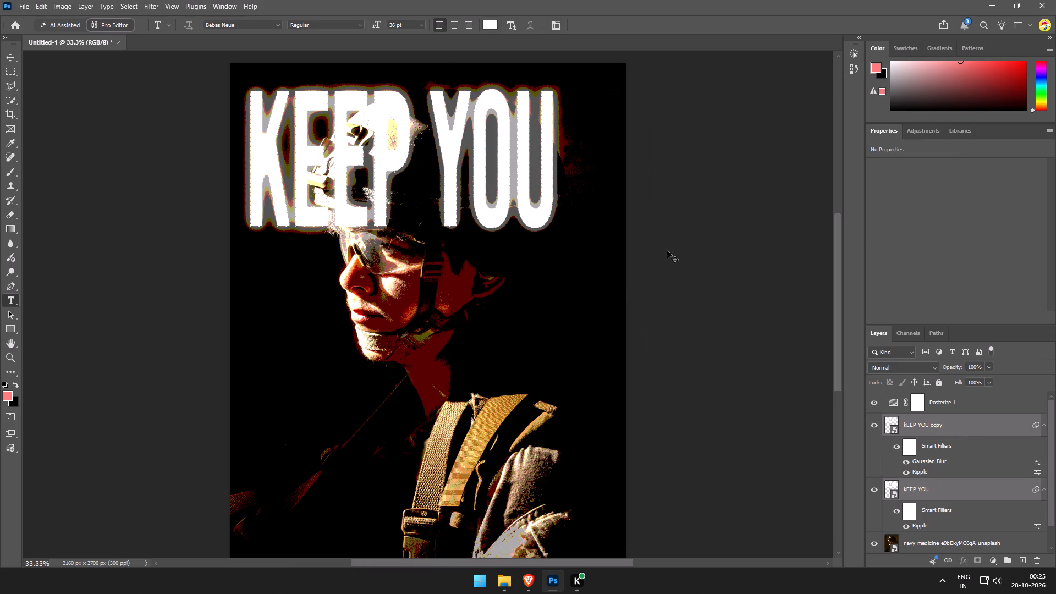
pyautogui.click(971, 492)
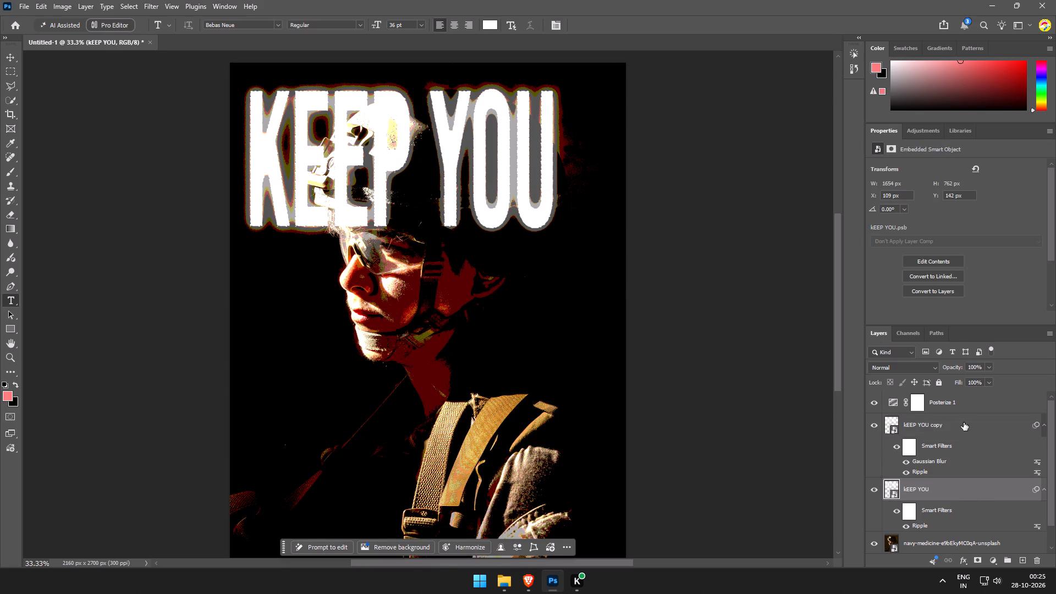
pyautogui.click(964, 422)
pyautogui.click(898, 365)
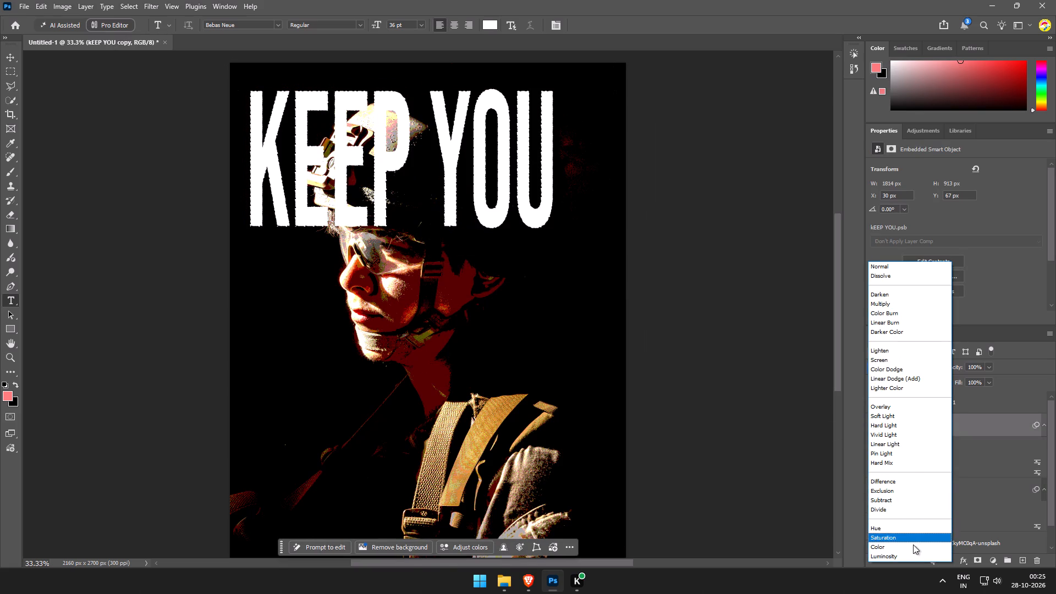
pyautogui.click(909, 483)
# Hide the original KEEP YOU layer, keeping the blurred copy visible.
pyautogui.click(936, 492)
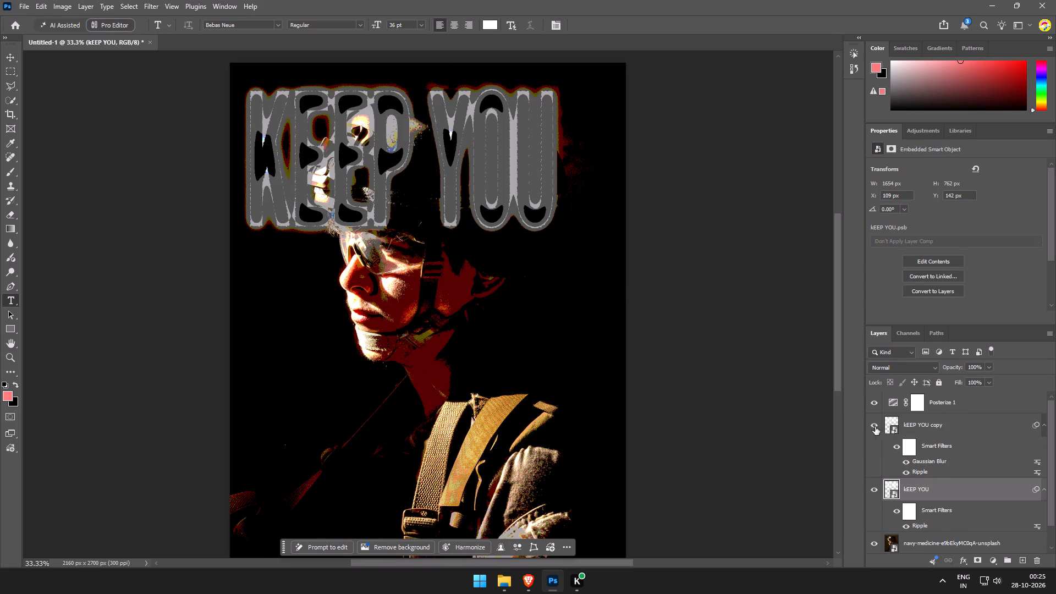
pyautogui.click(875, 427)
pyautogui.click(868, 426)
pyautogui.click(873, 492)
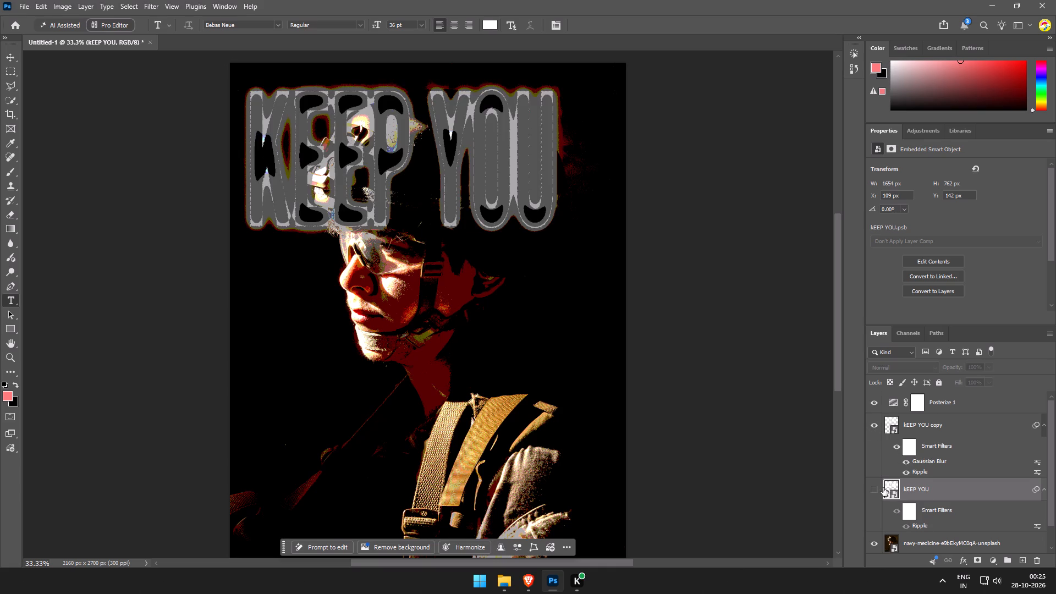
# Reduce the Gaussian Blur radius on the KEEP YOU copy layer to 7.4 pixels.
pyautogui.doubleClick(926, 463)
pyautogui.click(733, 294)
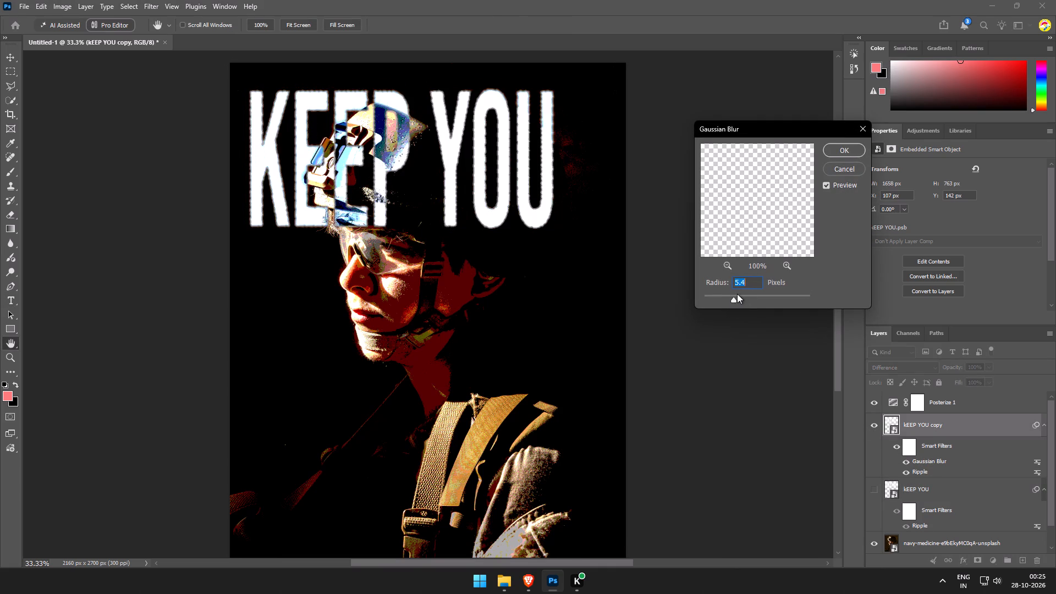
pyautogui.click(741, 294)
pyautogui.click(739, 295)
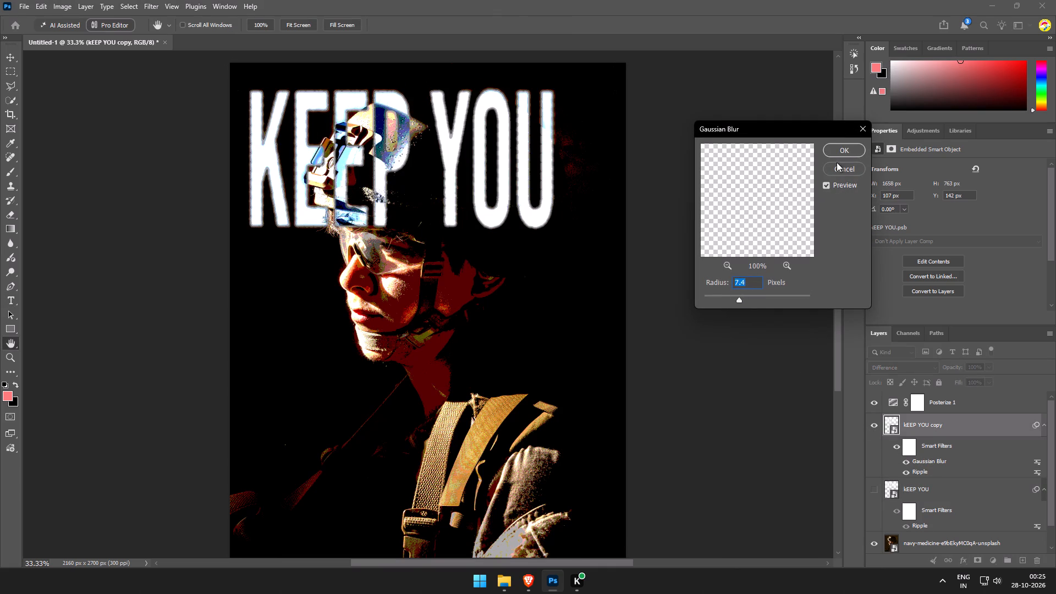
pyautogui.click(842, 155)
# Change the KEEP YOU copy layer's blend mode to Overlay.
pyautogui.click(898, 372)
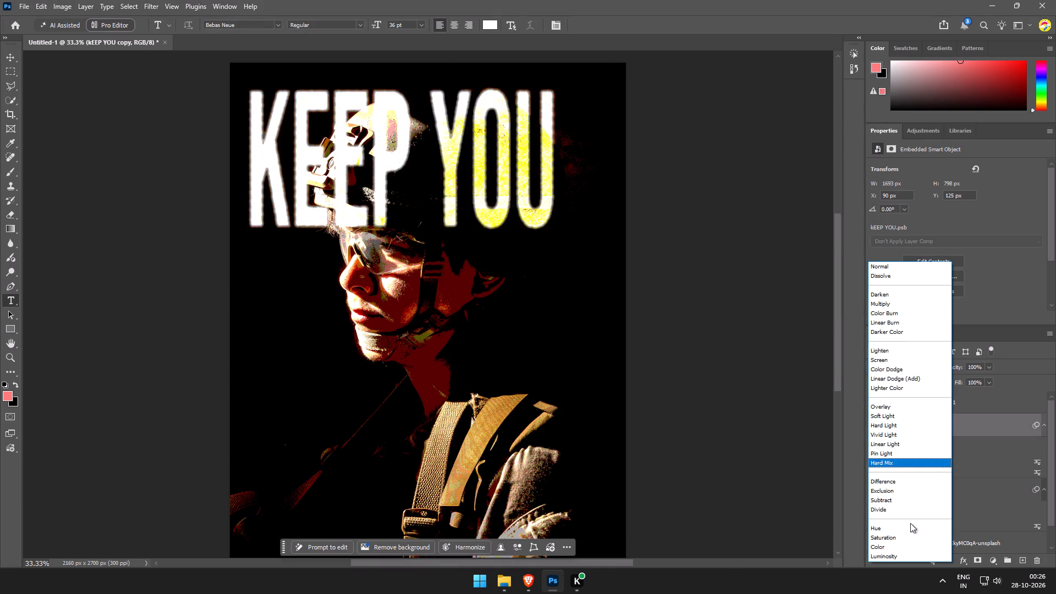
pyautogui.click(893, 405)
# Scale the KEEP YOU copy layer up to about 174%, starting at the poster's left edge and running past its right edge.
pyautogui.hotkey('ctrl', 't')
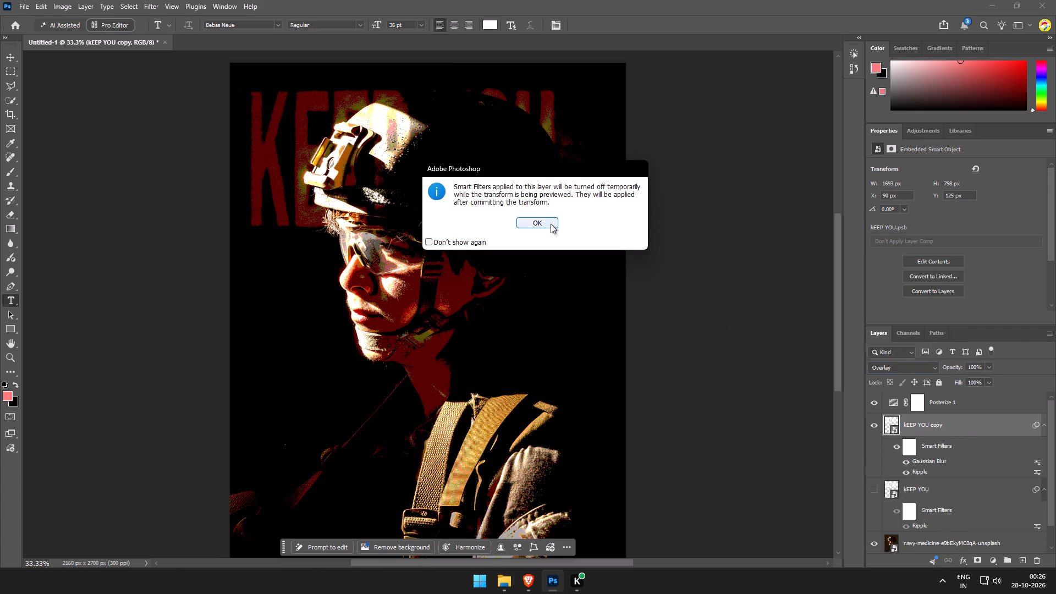
pyautogui.click(551, 224)
pyautogui.moveTo(554, 162); pyautogui.dragTo(777, 192)
pyautogui.moveTo(683, 188); pyautogui.dragTo(666, 197)
pyautogui.click(661, 27)
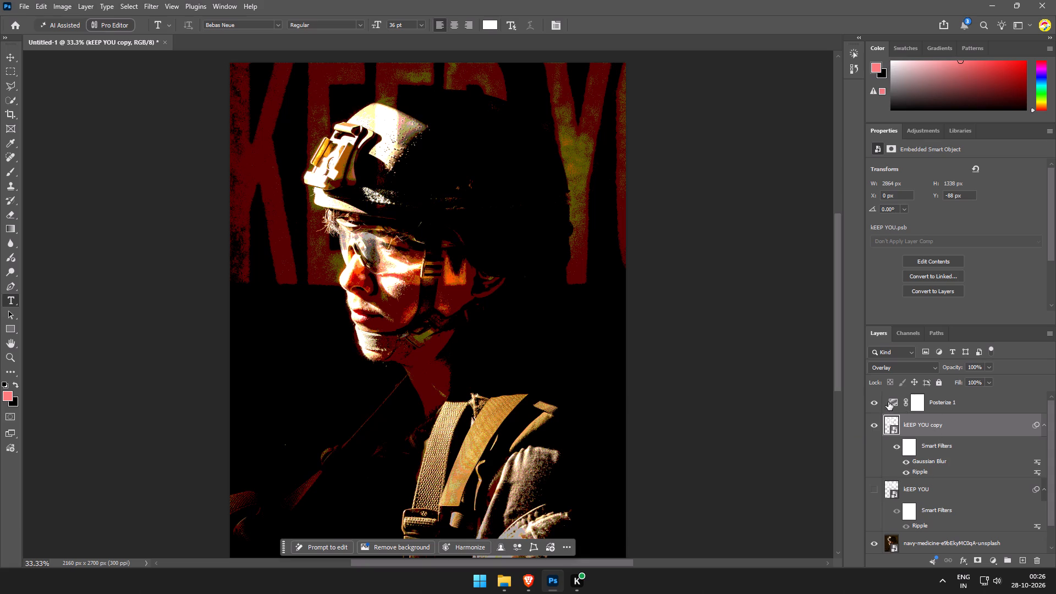
# Duplicate the enlarged KEEP YOU copy layer and move the duplicate down and left so its YOU sits directly beneath KEEP.
pyautogui.hotkey('ctrl', 'j')
pyautogui.hotkey('ctrl', 'y')
pyautogui.hotkey('ctrl', 't')
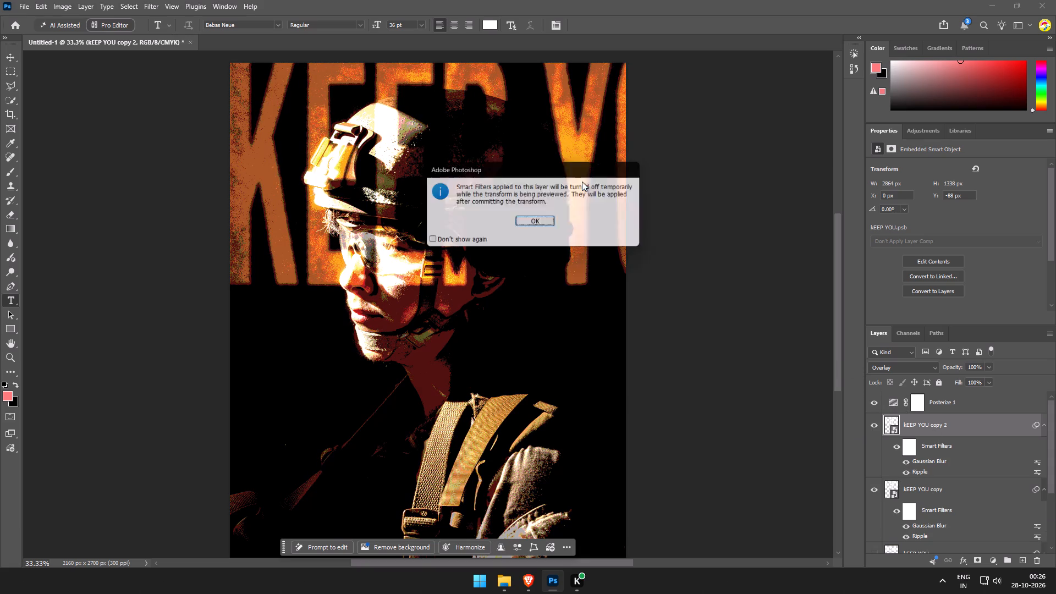
pyautogui.click(552, 224)
pyautogui.moveTo(595, 189); pyautogui.dragTo(310, 369)
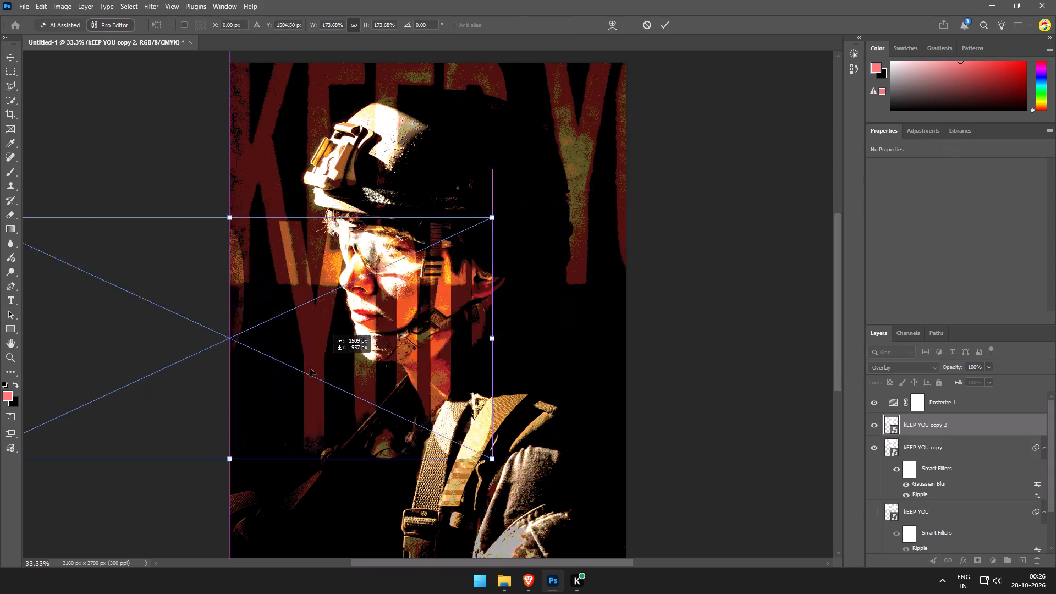
pyautogui.moveTo(310, 369); pyautogui.dragTo(265, 413)
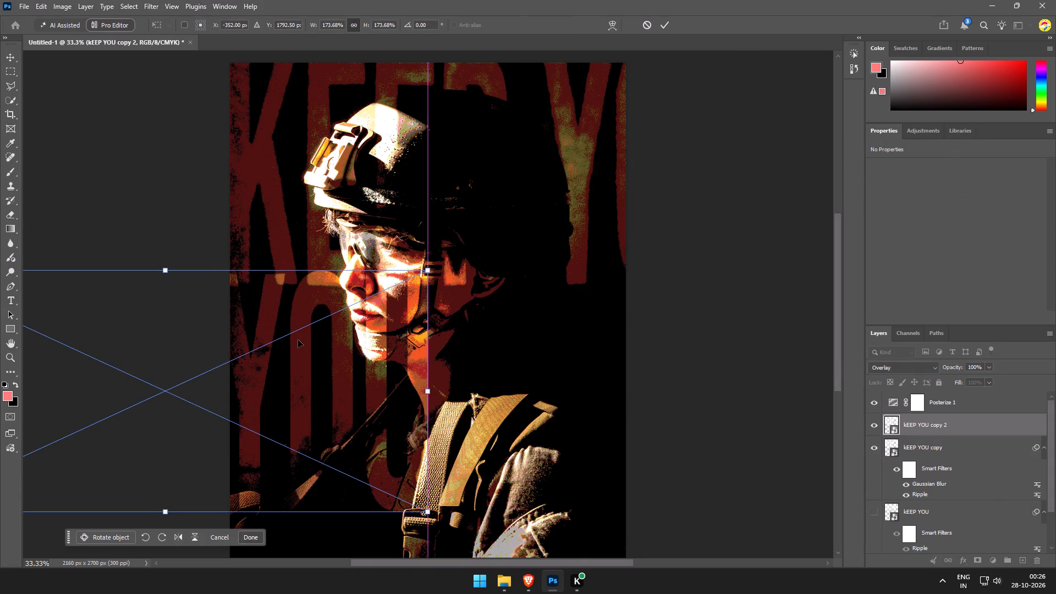
pyautogui.click(299, 340)
pyautogui.click(668, 25)
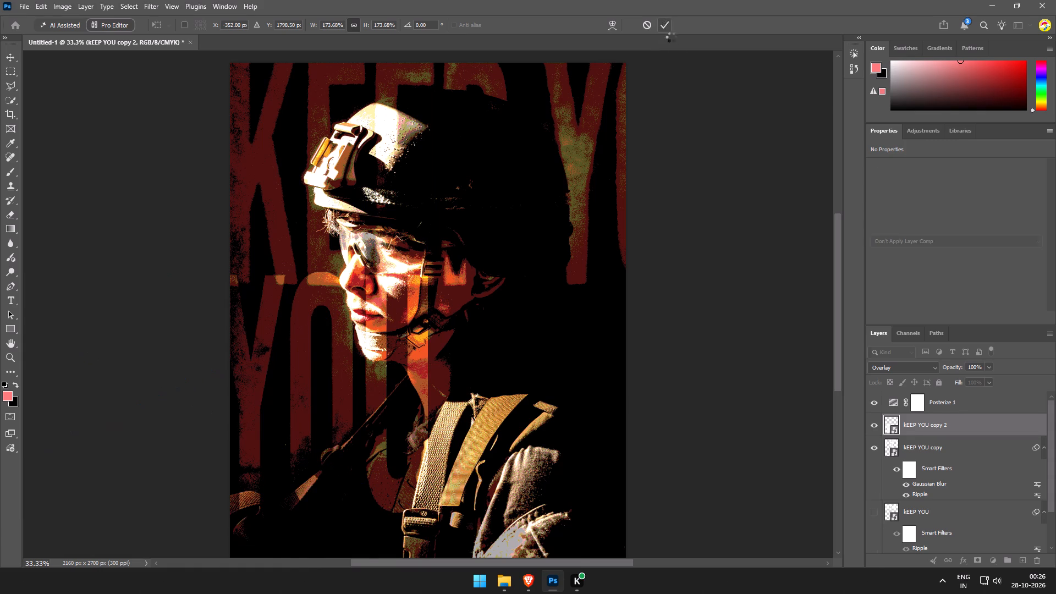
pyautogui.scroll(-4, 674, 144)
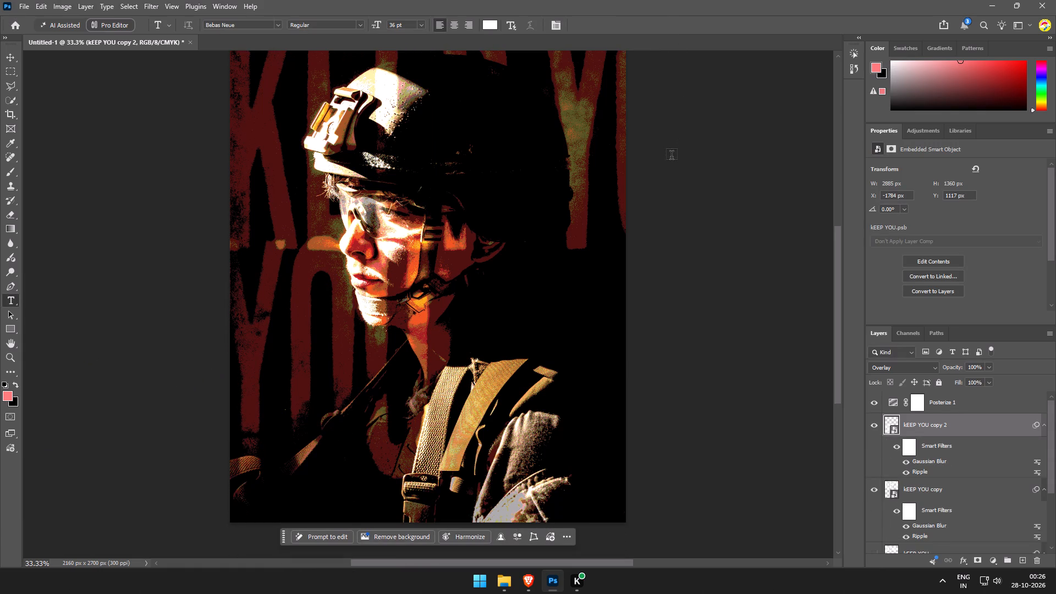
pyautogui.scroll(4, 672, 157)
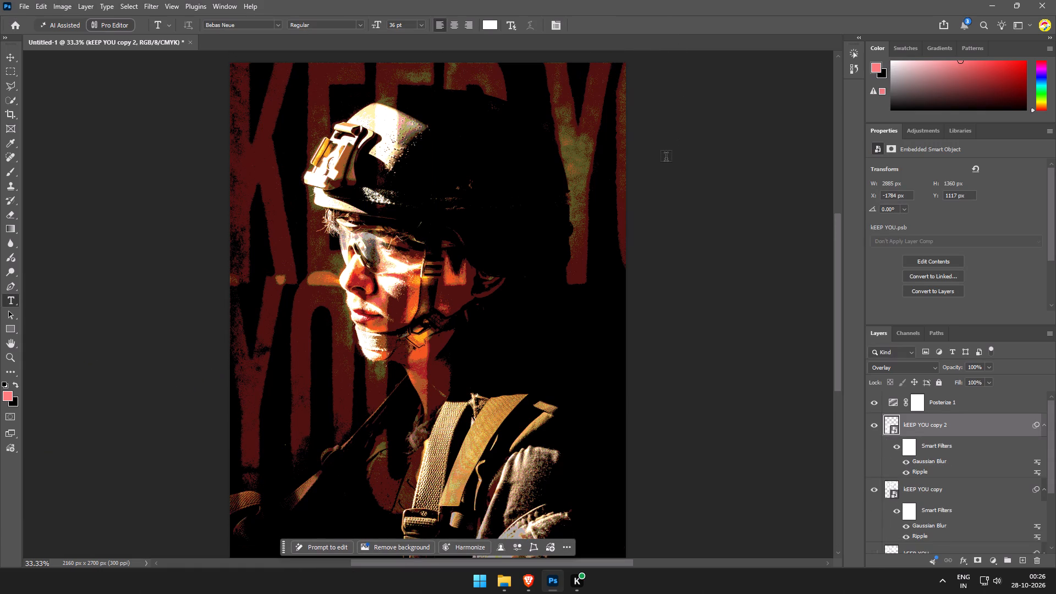
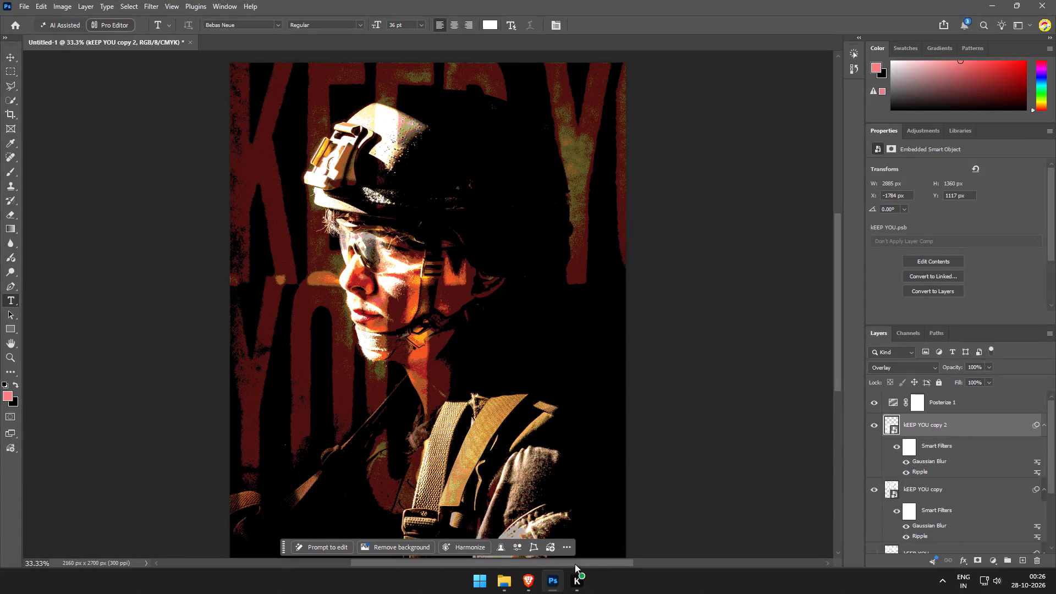
# Switch to the browser and look through Unsplash's People photos for an image to add to the poster.
pyautogui.click(525, 586)
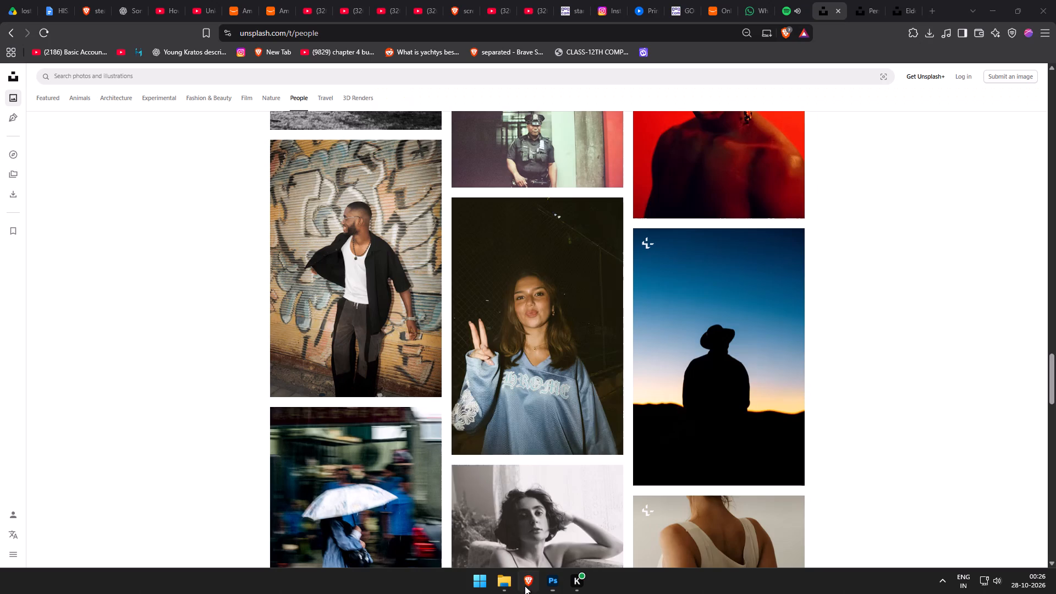
pyautogui.scroll(-6, 668, 375)
pyautogui.scroll(-5, 577, 331)
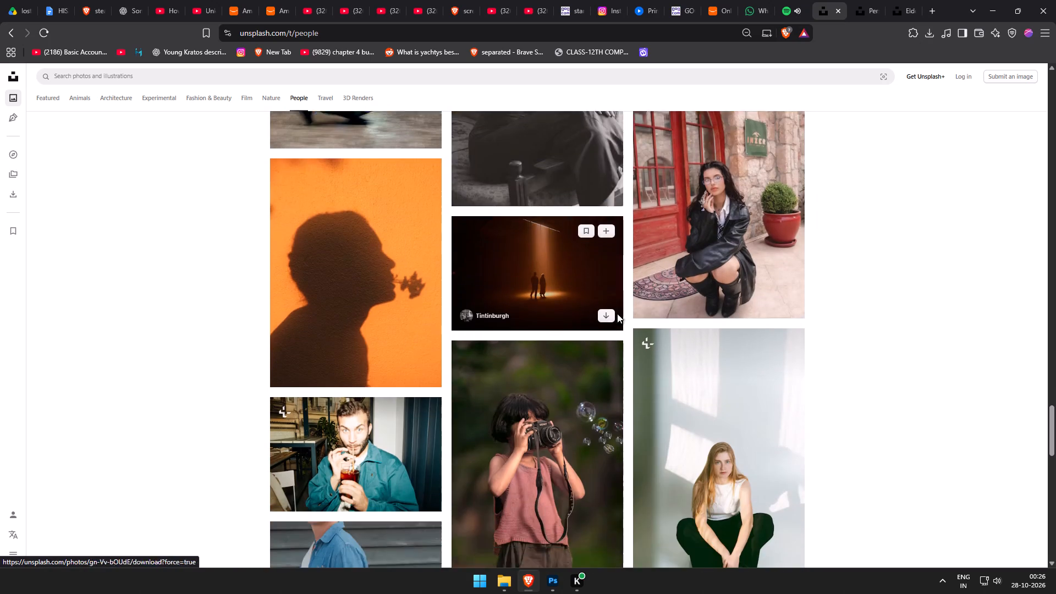
pyautogui.click(538, 583)
pyautogui.scroll(4, 614, 357)
pyautogui.scroll(-5, 613, 361)
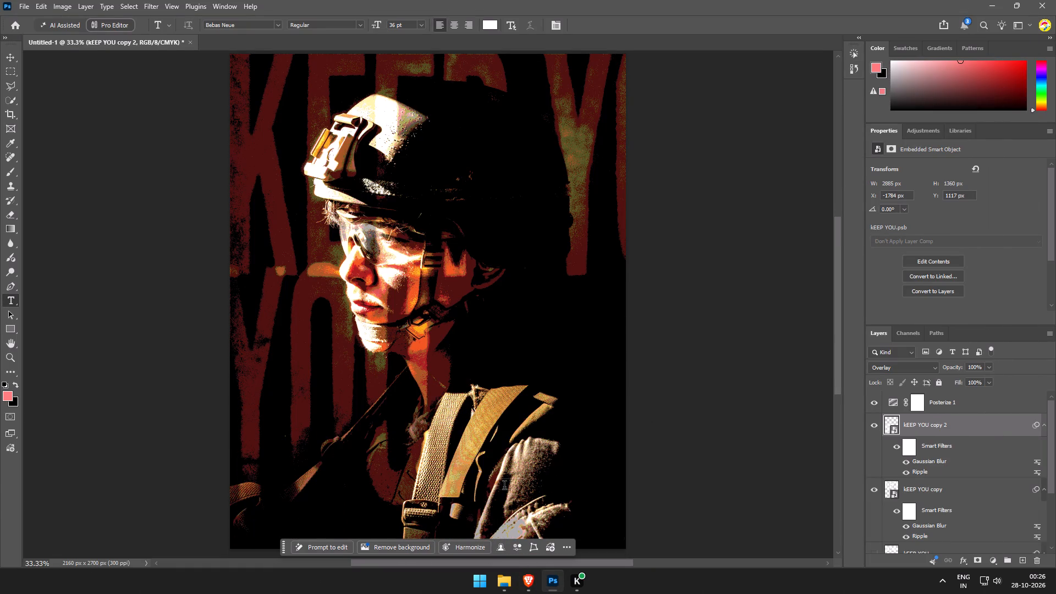
pyautogui.click(533, 585)
pyautogui.scroll(-9, 584, 338)
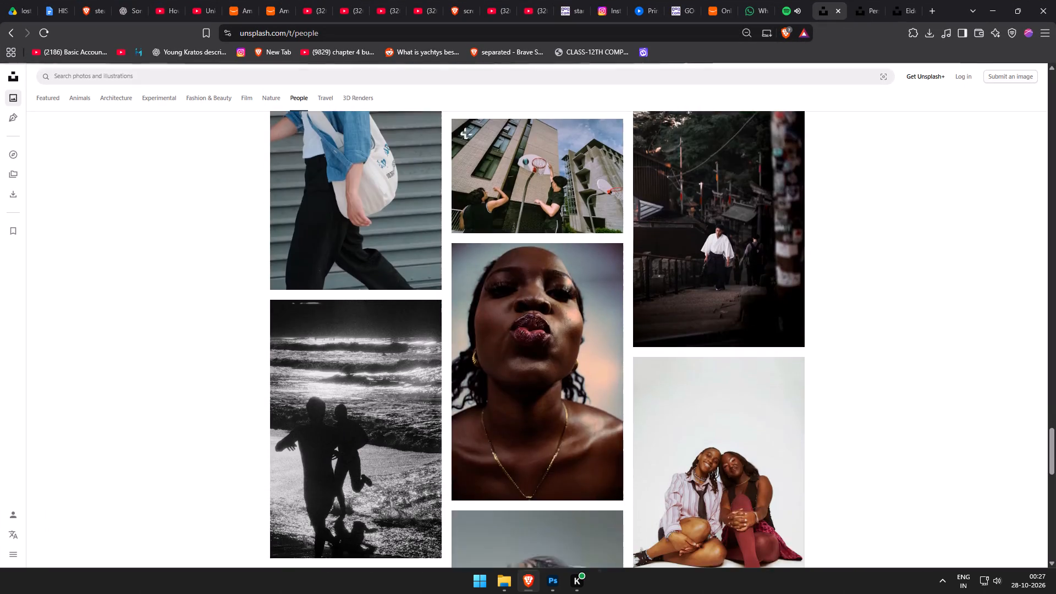
pyautogui.scroll(-4, 609, 295)
pyautogui.scroll(-3, 674, 230)
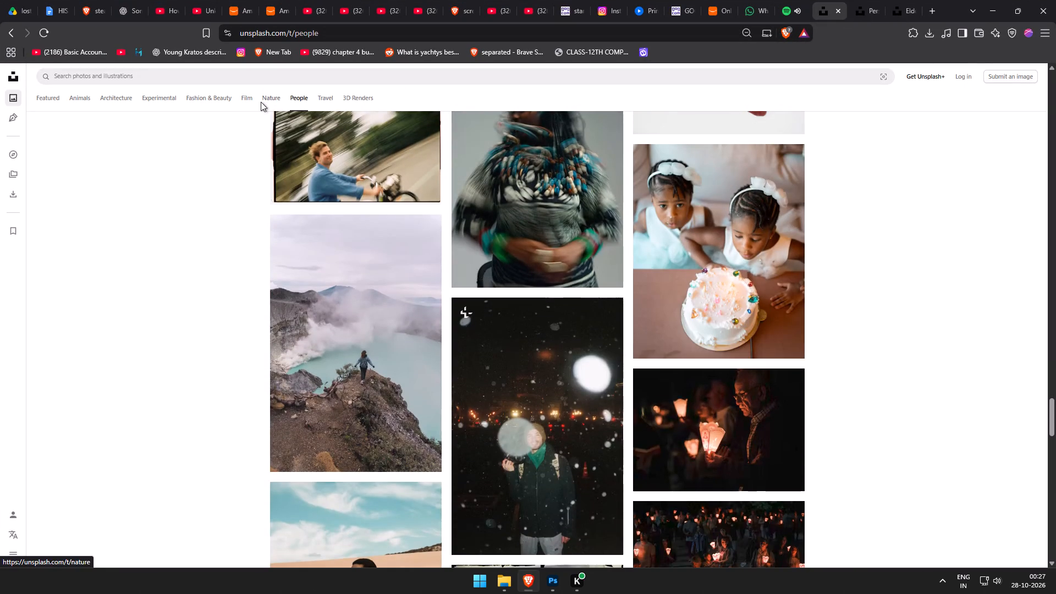
# Find the glitch clouds in orange sky photo in Unsplash's Experimental category and download it.
pyautogui.click(202, 101)
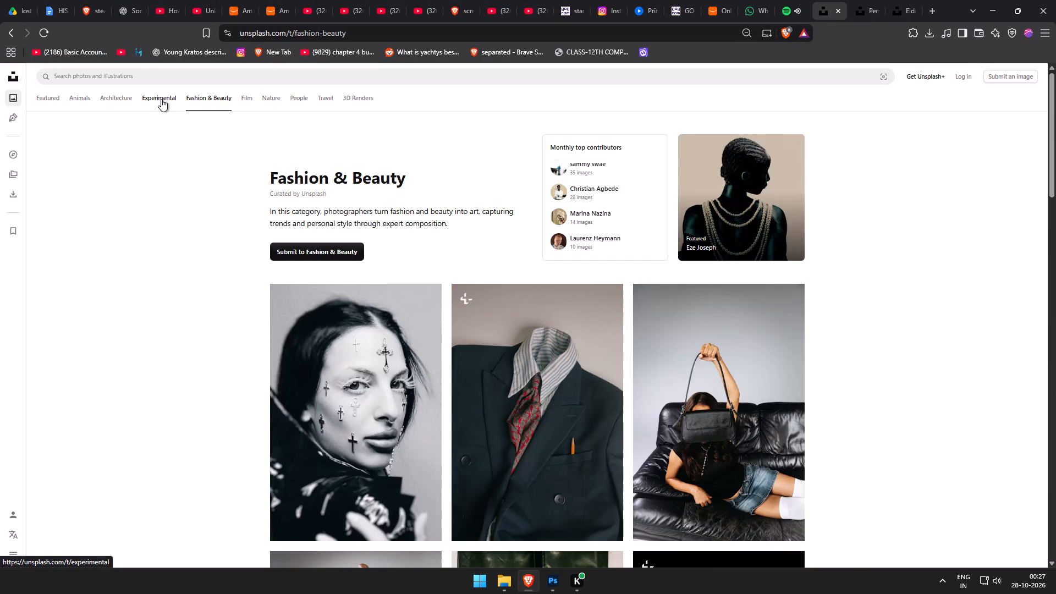
pyautogui.click(161, 99)
pyautogui.scroll(-3, 160, 155)
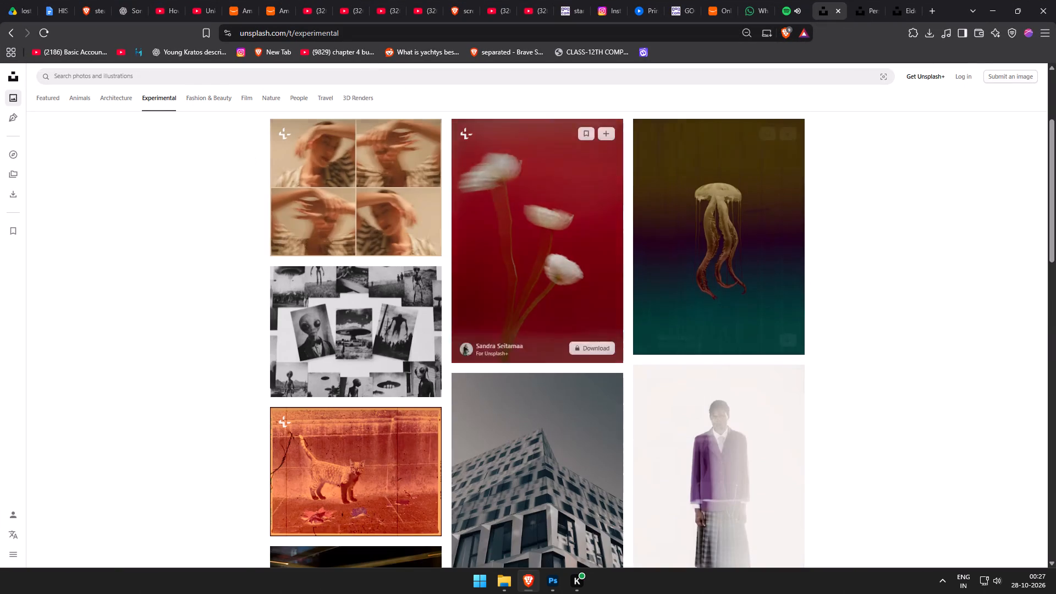
pyautogui.scroll(-5, 708, 201)
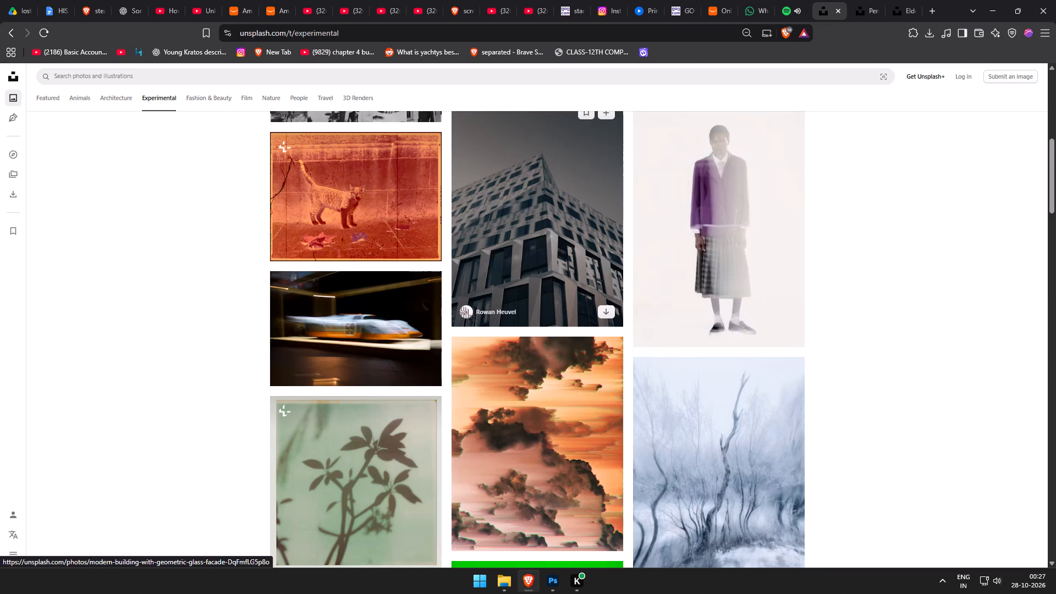
pyautogui.scroll(-3, 530, 219)
pyautogui.rightClick(549, 262)
pyautogui.click(590, 260)
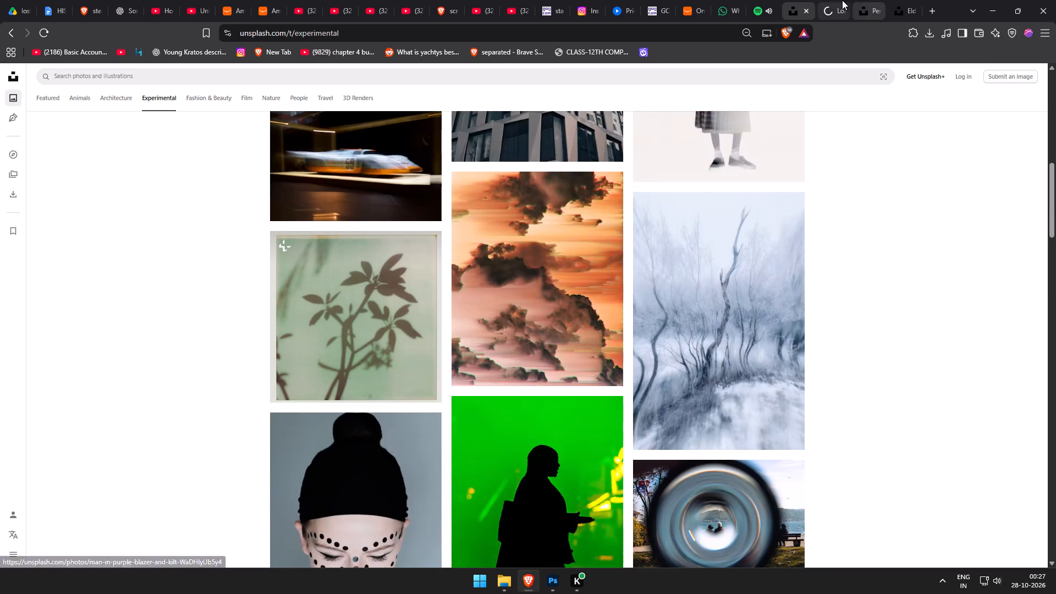
pyautogui.click(842, 0)
pyautogui.click(985, 101)
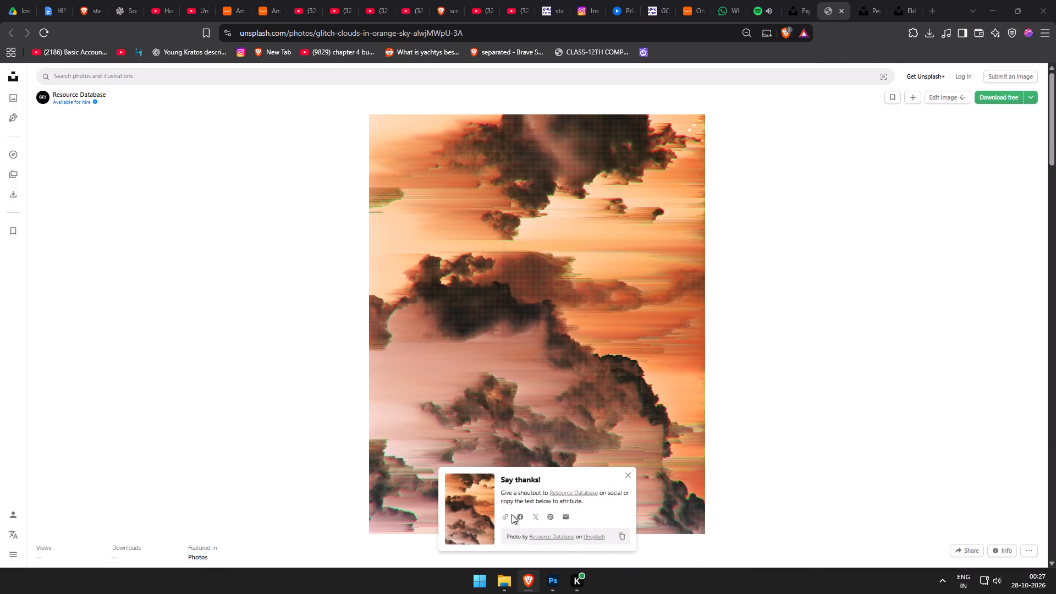
pyautogui.click(441, 532)
# Place the downloaded cloud photo in the Photoshop poster at its default size, filling the whole canvas.
pyautogui.moveTo(835, 60); pyautogui.dragTo(561, 562)
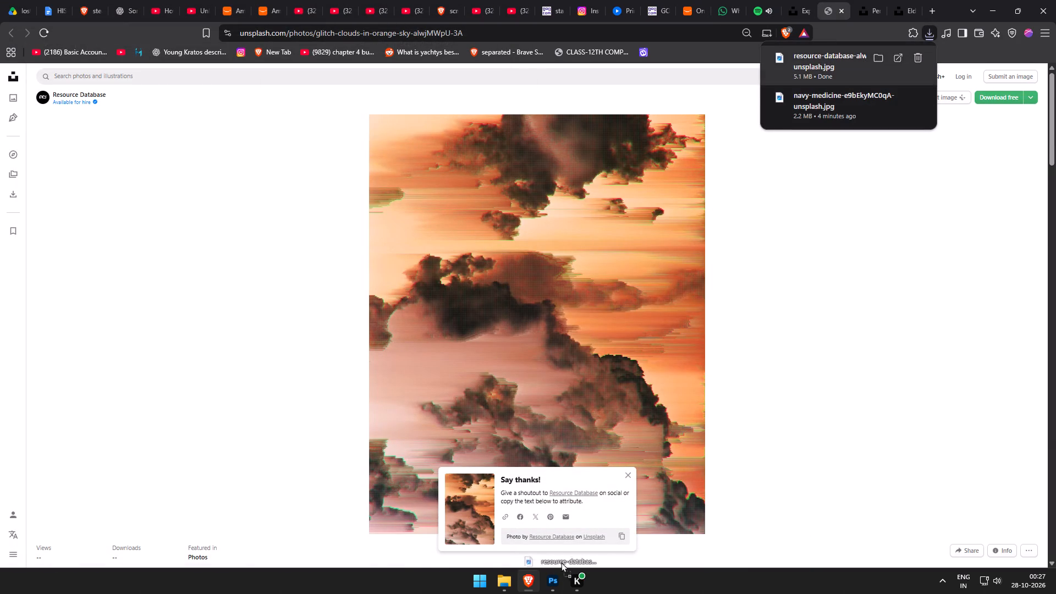
pyautogui.moveTo(561, 562); pyautogui.dragTo(539, 398)
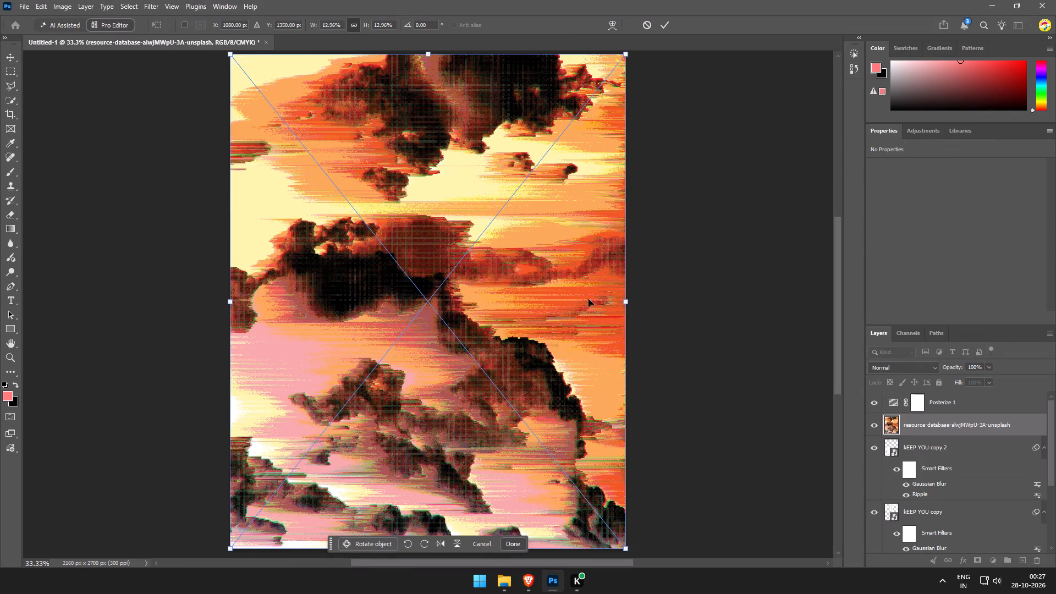
pyautogui.click(670, 26)
pyautogui.click(667, 26)
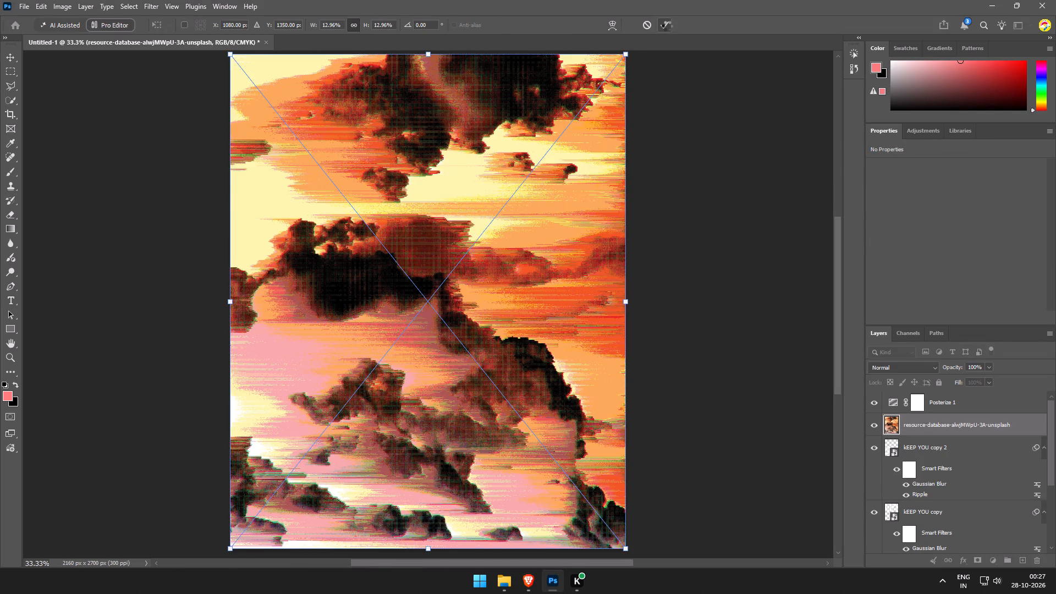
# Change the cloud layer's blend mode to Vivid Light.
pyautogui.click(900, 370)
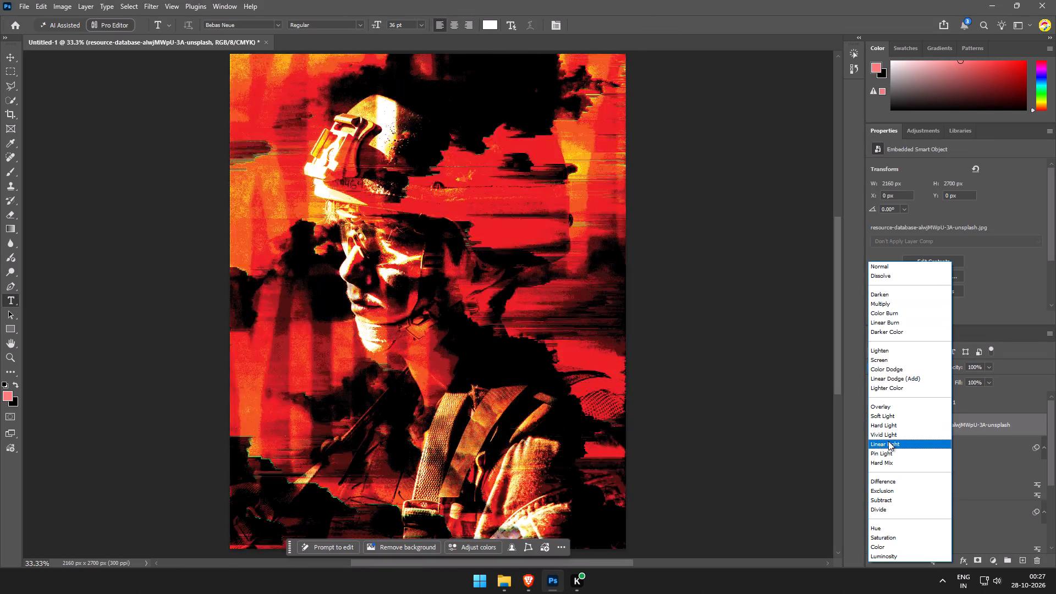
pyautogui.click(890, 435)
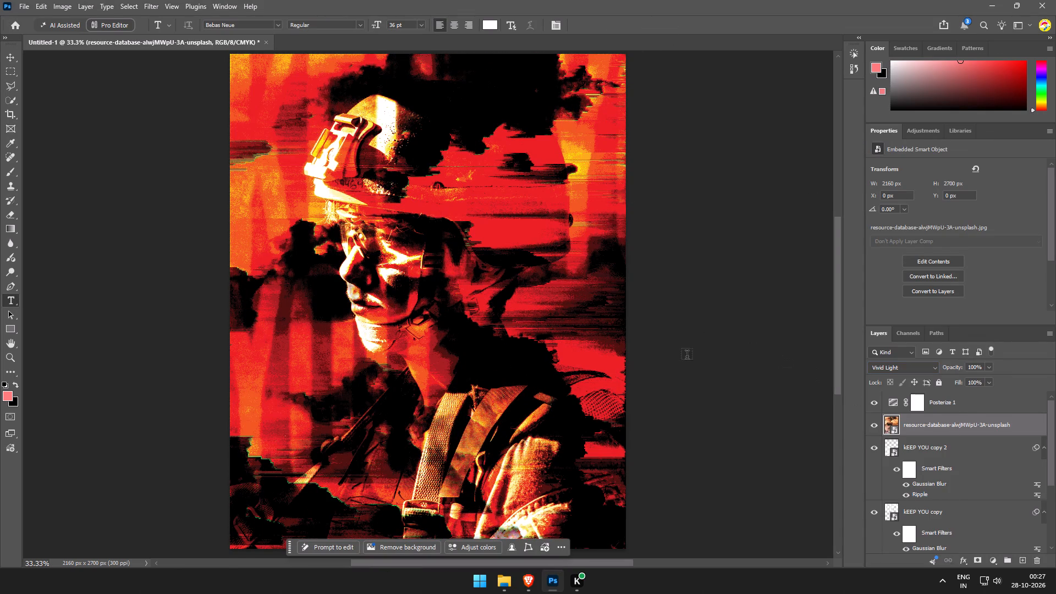
# Move the cloud layer below all the KEEP YOU layers, directly above the navy-medicine soldier photo.
pyautogui.moveTo(964, 431); pyautogui.dragTo(959, 562)
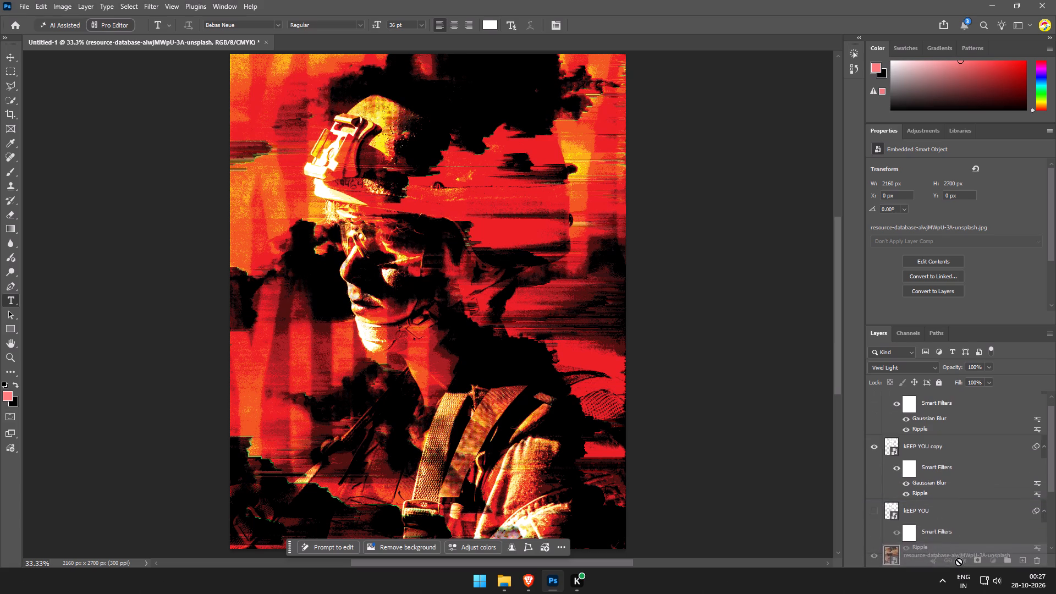
pyautogui.moveTo(959, 562); pyautogui.dragTo(947, 510)
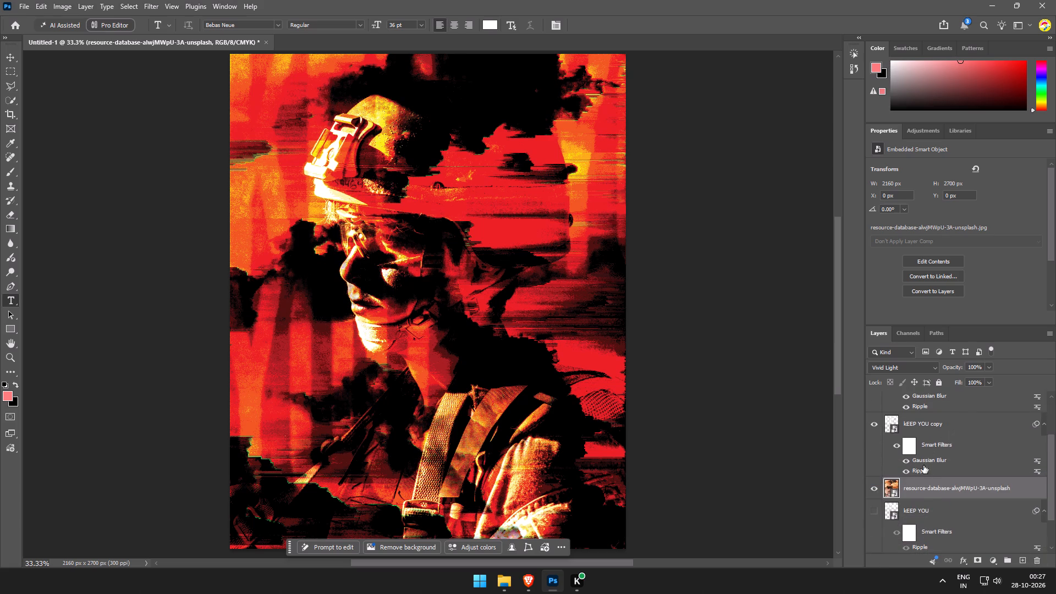
pyautogui.click(939, 495)
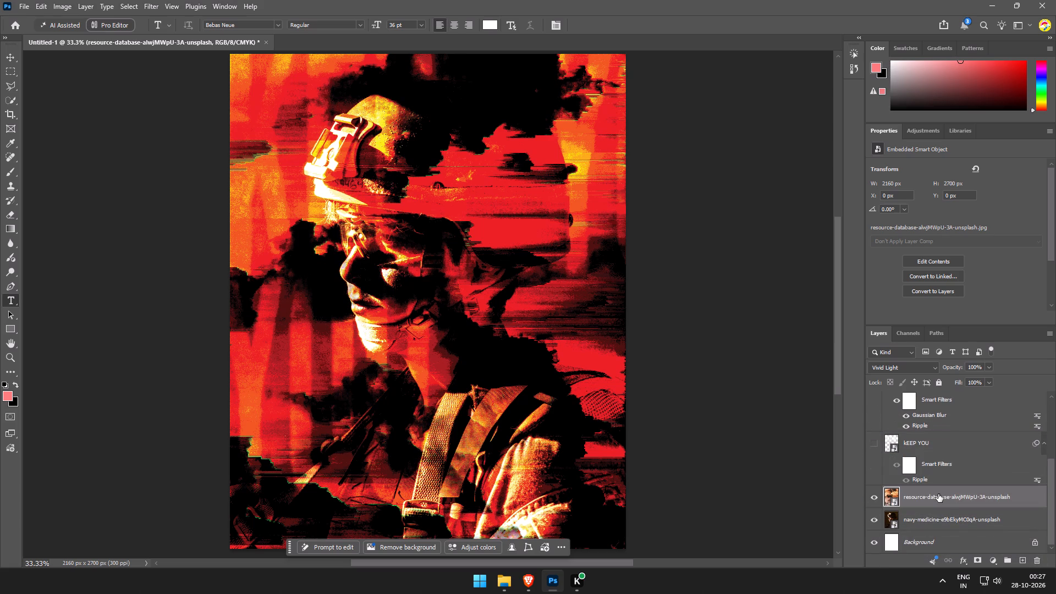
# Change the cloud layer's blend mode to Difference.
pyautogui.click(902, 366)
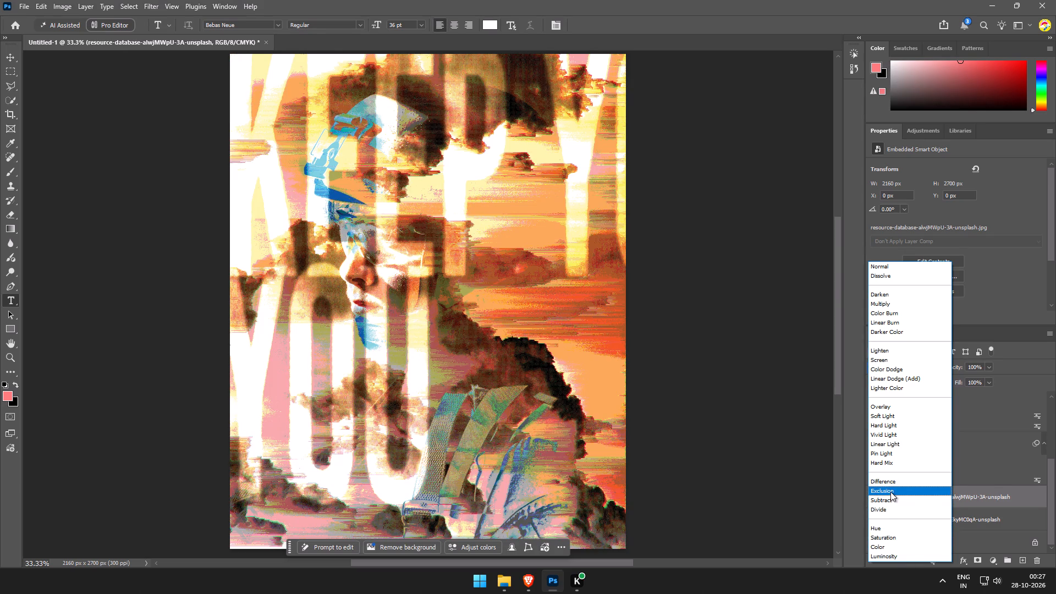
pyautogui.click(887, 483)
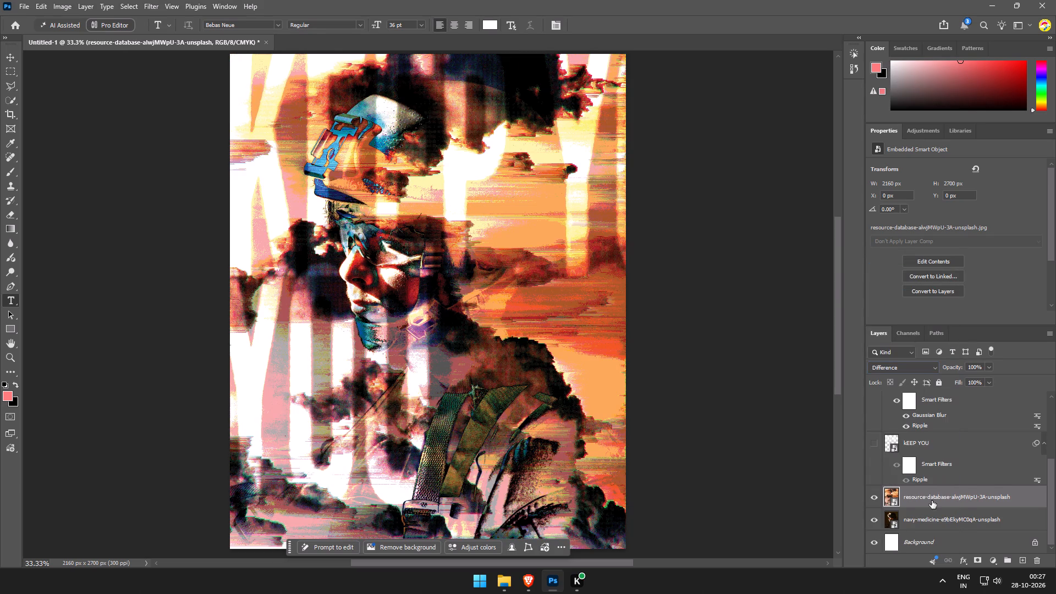
# Change the cloud layer's blend mode to Hard Mix.
pyautogui.click(903, 366)
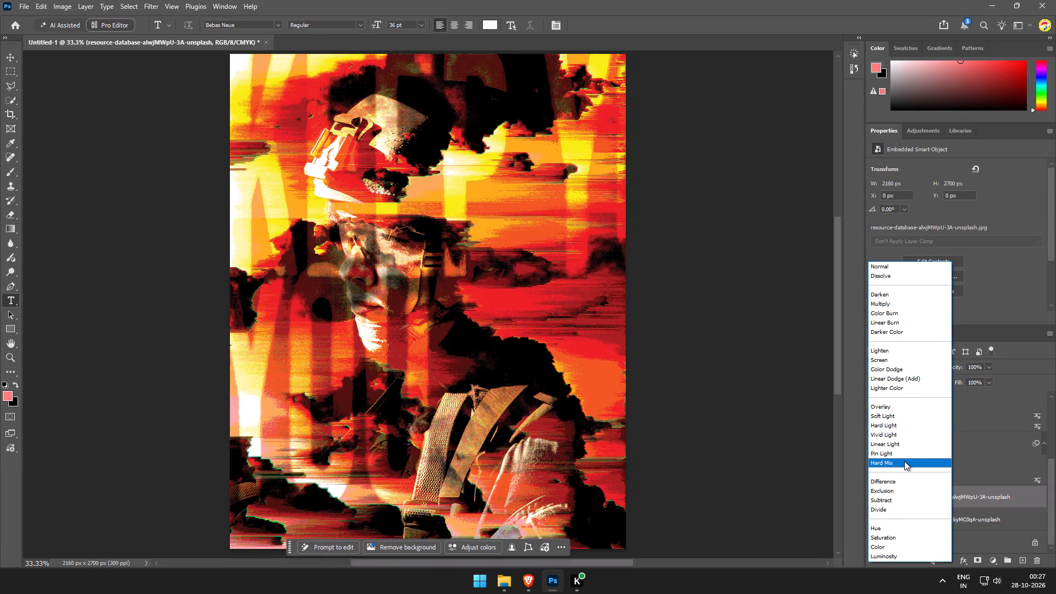
pyautogui.click(906, 464)
# Lower the cloud layer's opacity to 62%.
pyautogui.click(989, 367)
pyautogui.click(964, 380)
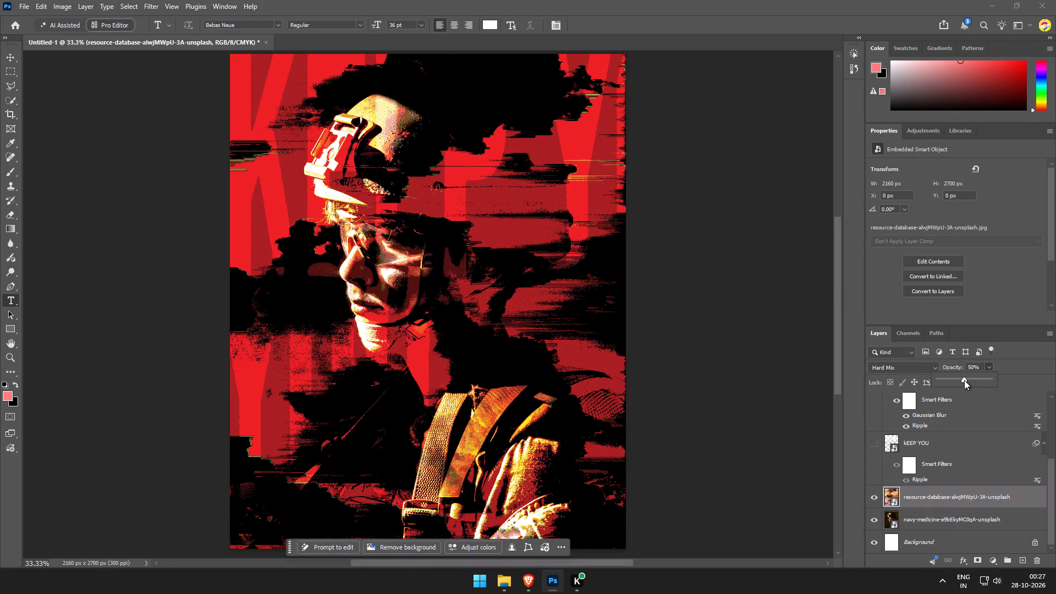
pyautogui.click(961, 380)
pyautogui.click(957, 380)
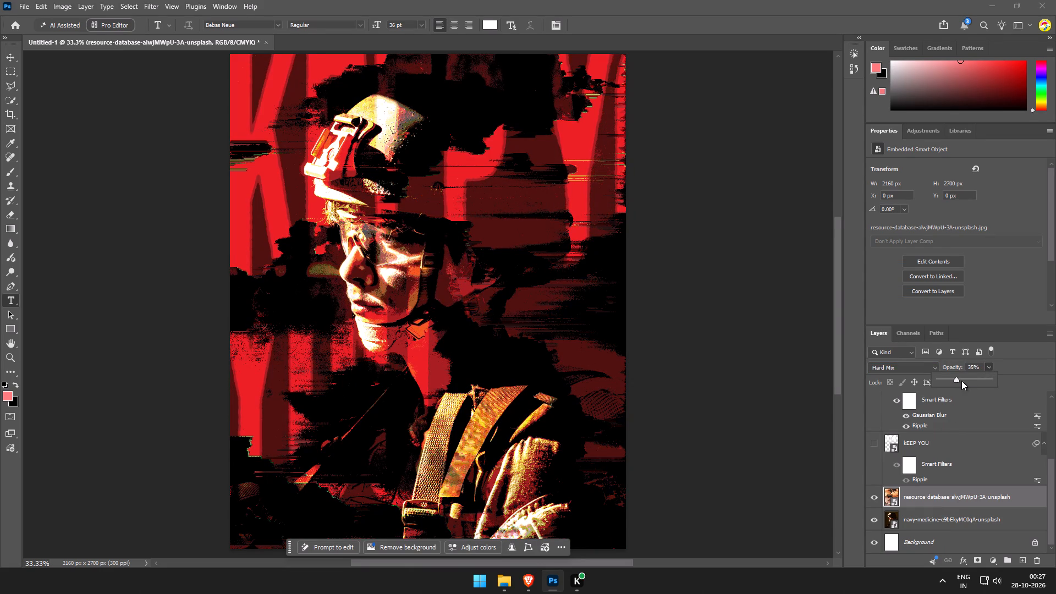
pyautogui.click(961, 381)
pyautogui.click(958, 380)
pyautogui.click(961, 380)
pyautogui.click(966, 381)
pyautogui.doubleClick(966, 381)
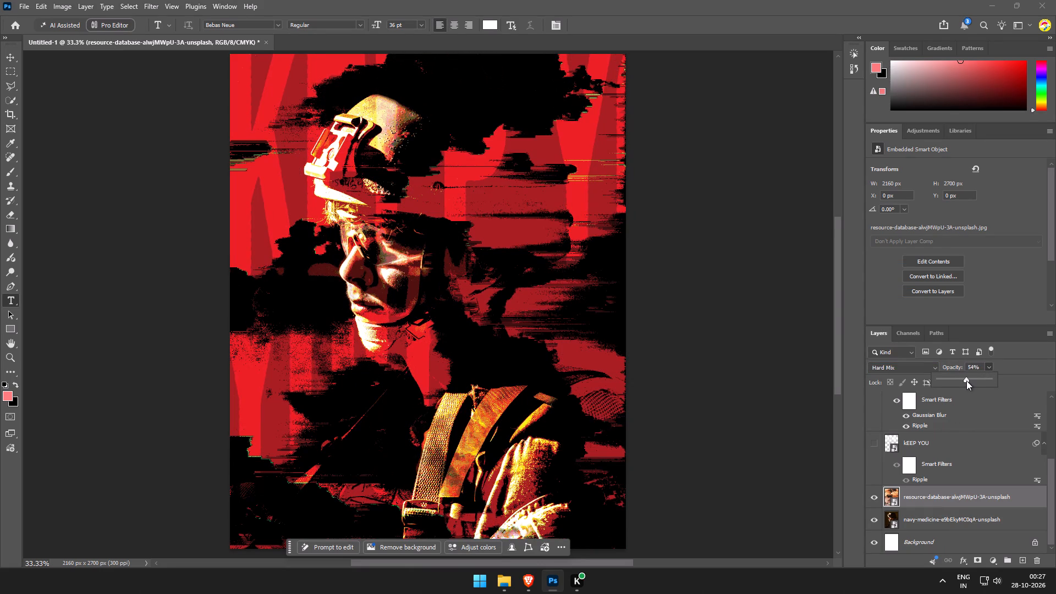
pyautogui.click(968, 494)
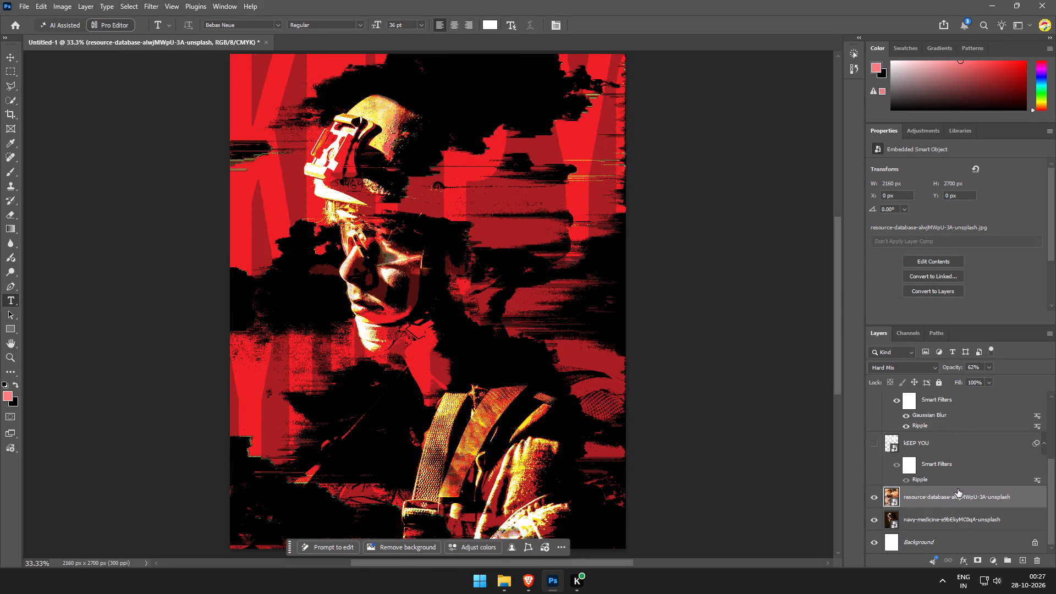
# Duplicate the cloud layer as a copy in Normal blend mode and hide the original cloud layer.
pyautogui.hotkey('ctrl', 'j')
pyautogui.click(884, 373)
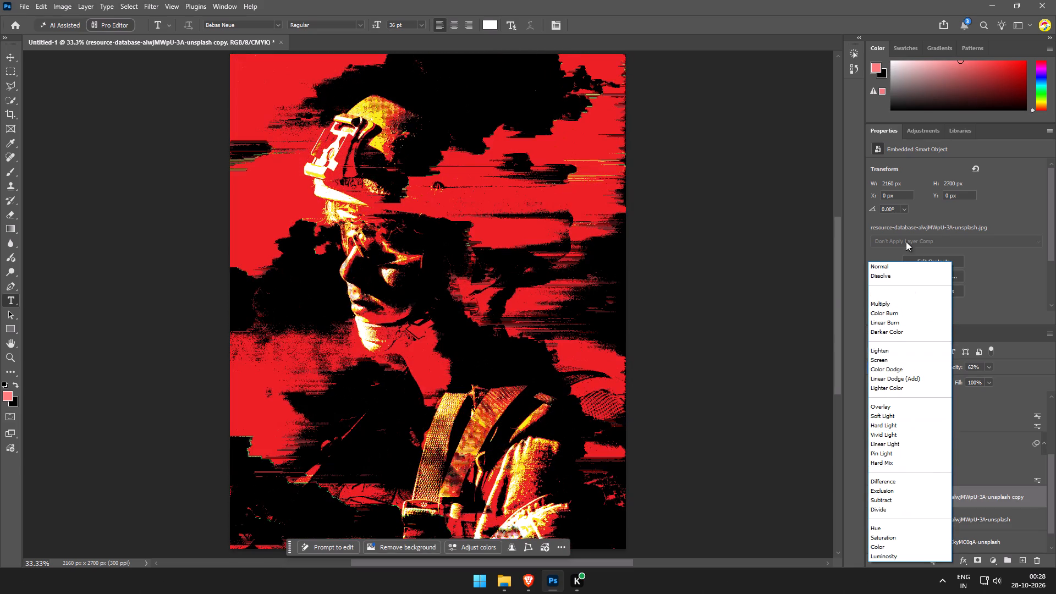
pyautogui.click(903, 265)
pyautogui.scroll(-1, 876, 503)
pyautogui.click(876, 493)
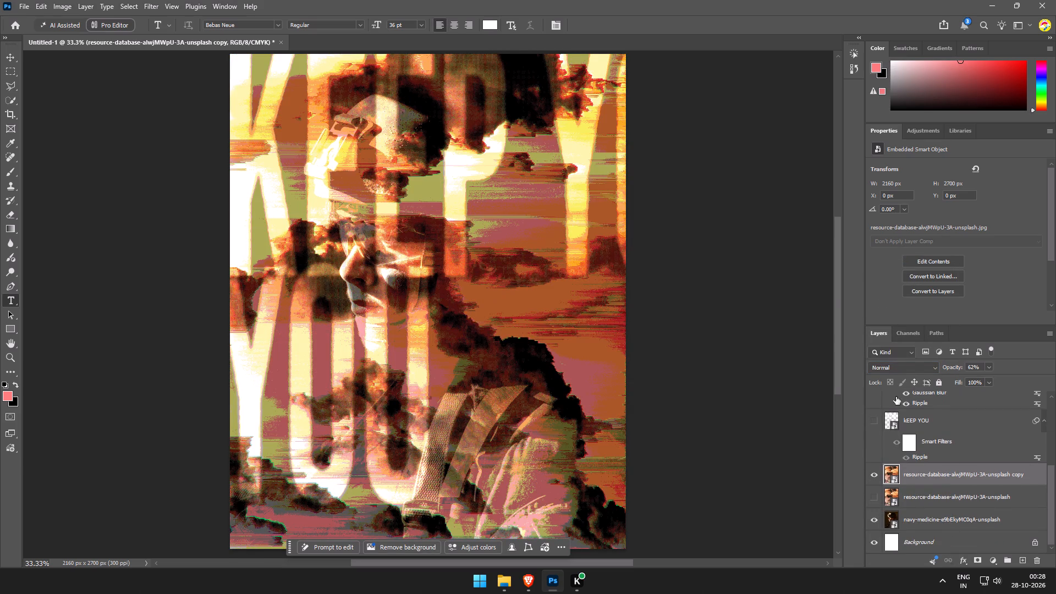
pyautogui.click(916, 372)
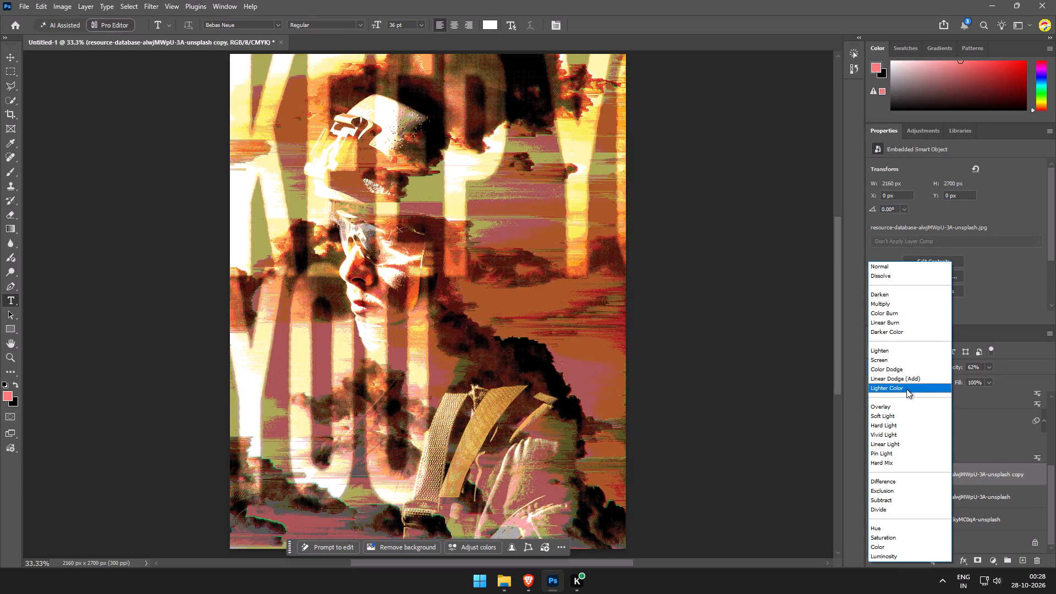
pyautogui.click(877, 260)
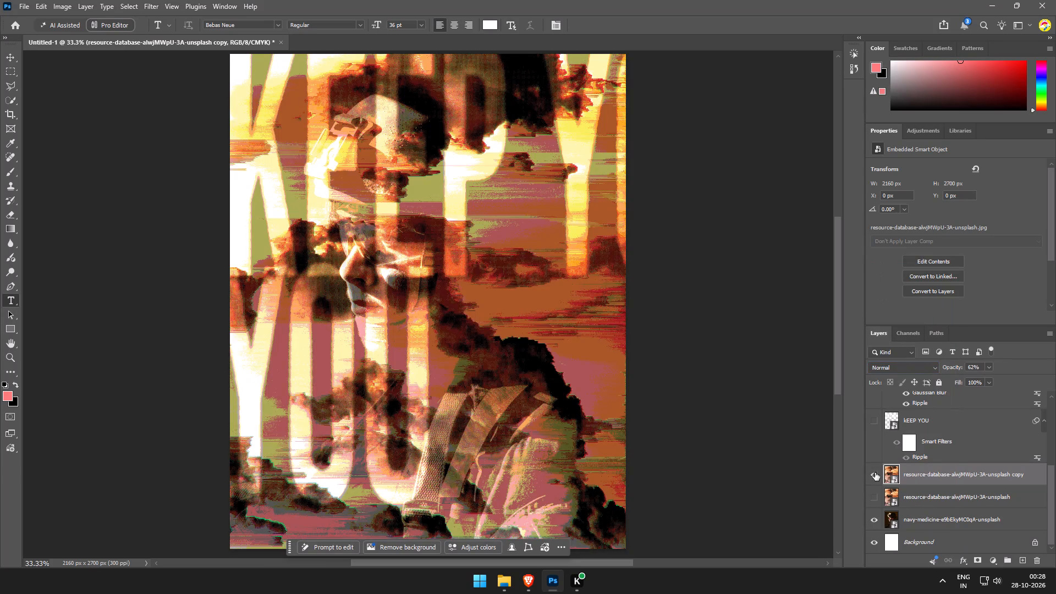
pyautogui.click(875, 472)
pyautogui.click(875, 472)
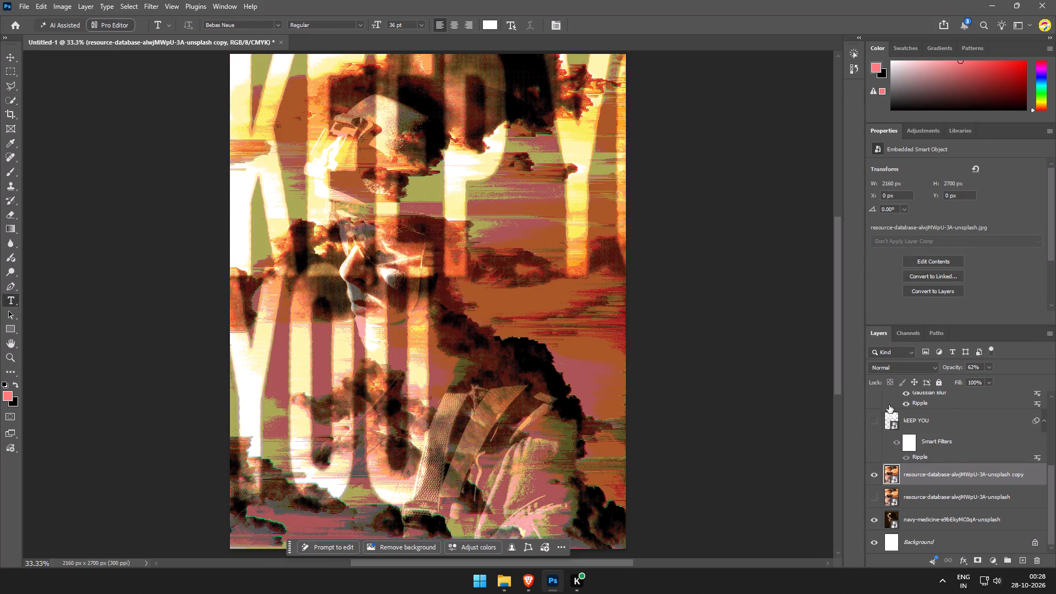
# Set the cloud copy's blend mode to Color Dodge, comparing the poster with and without the layer.
pyautogui.click(896, 363)
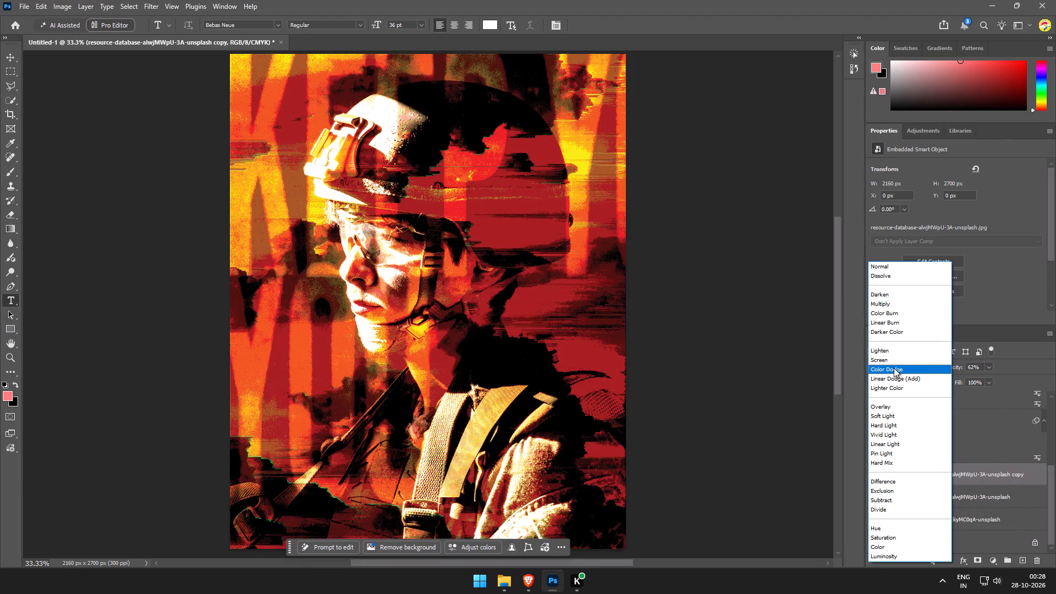
pyautogui.click(894, 368)
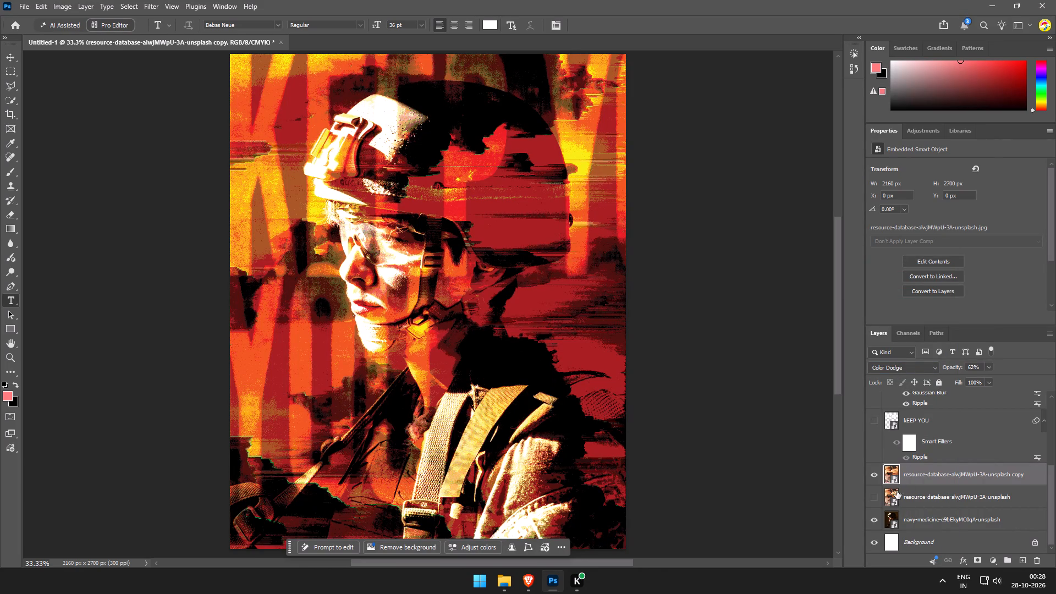
pyautogui.doubleClick(872, 471)
pyautogui.click(903, 372)
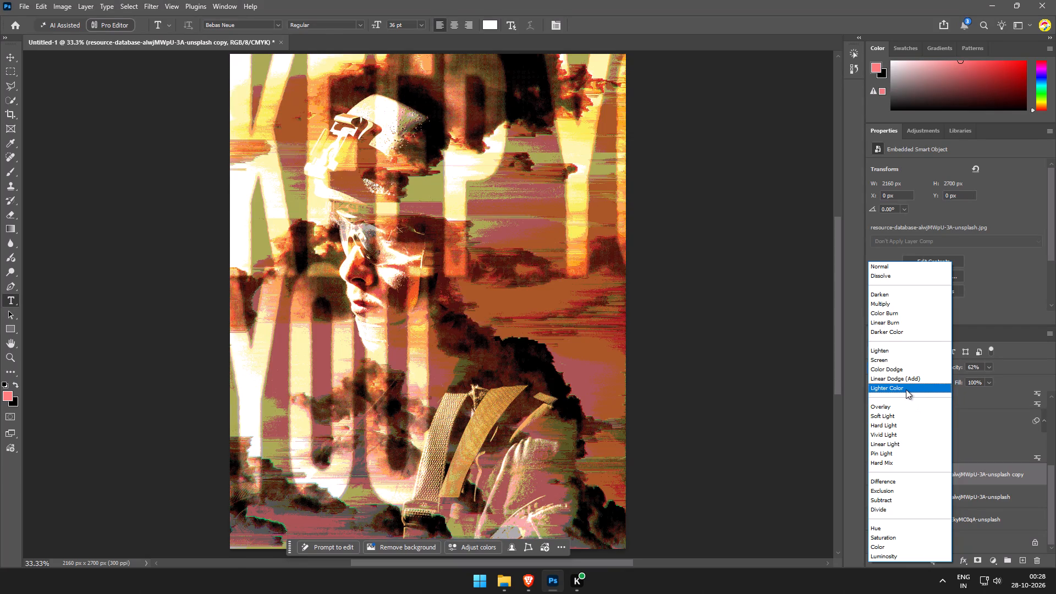
pyautogui.click(905, 370)
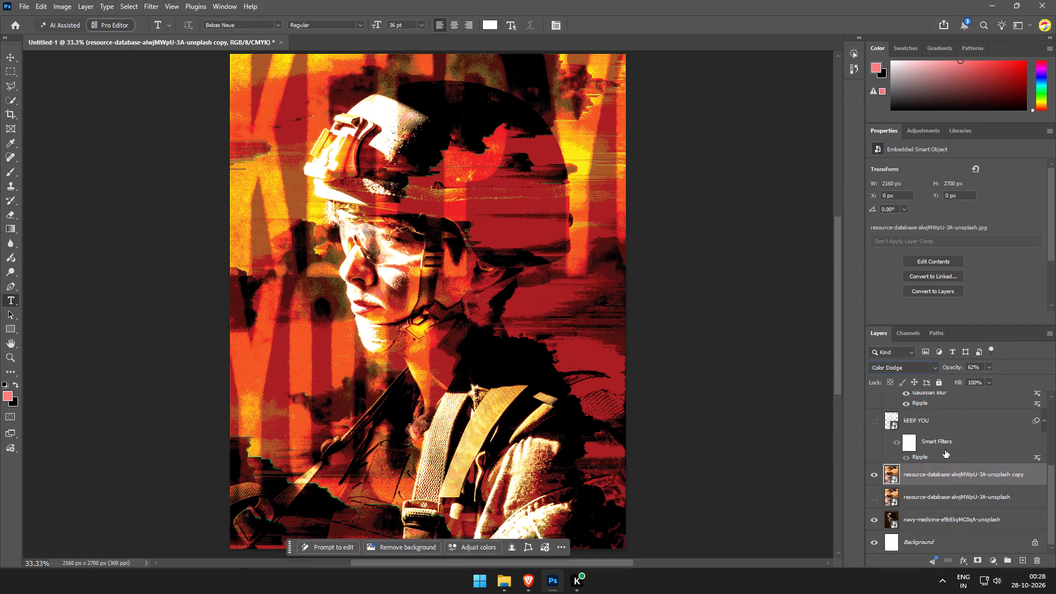
# Toggle the KEEP YOU copy layer's visibility to compare the poster with and without that text line.
pyautogui.scroll(8, 953, 452)
pyautogui.doubleClick(868, 490)
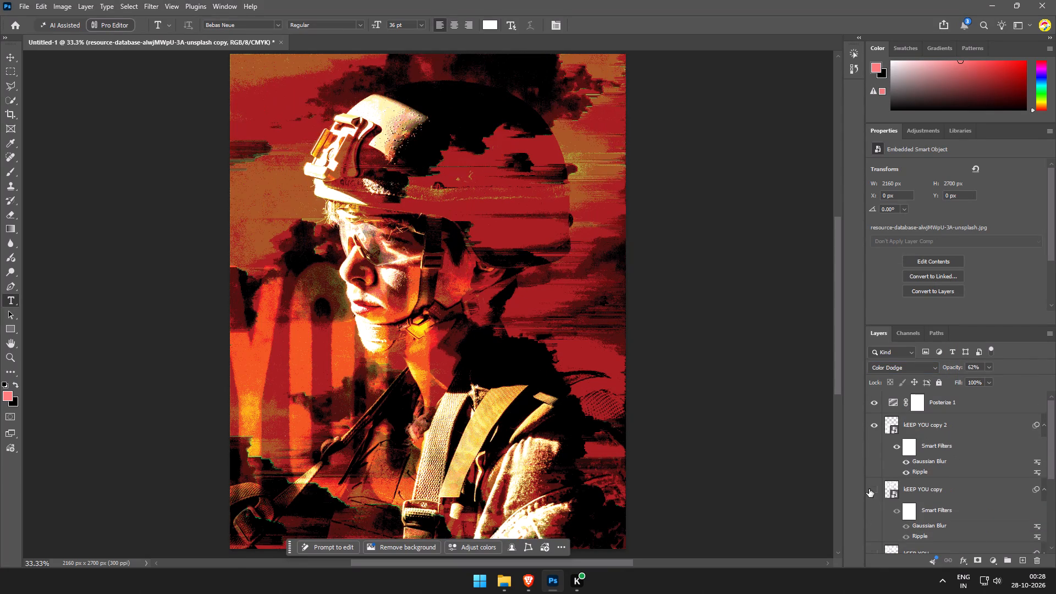
# Add a layer mask to the KEEP YOU copy layer and paint black to hide its lettering behind and beside the back of the helmet.
pyautogui.click(948, 490)
pyautogui.click(975, 558)
pyautogui.press('b')
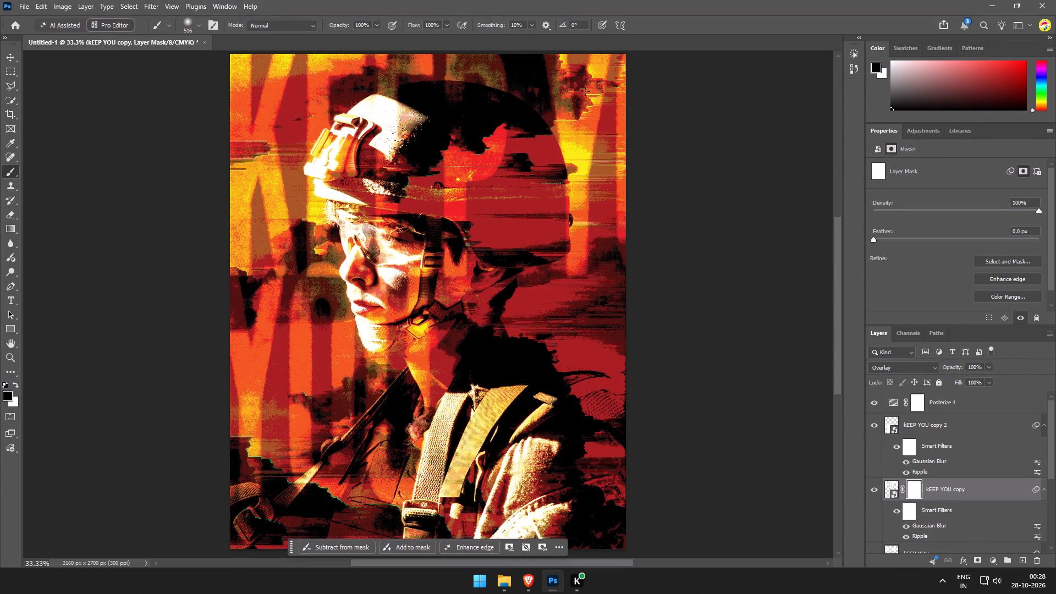
pyautogui.moveTo(577, 80); pyautogui.dragTo(586, 184)
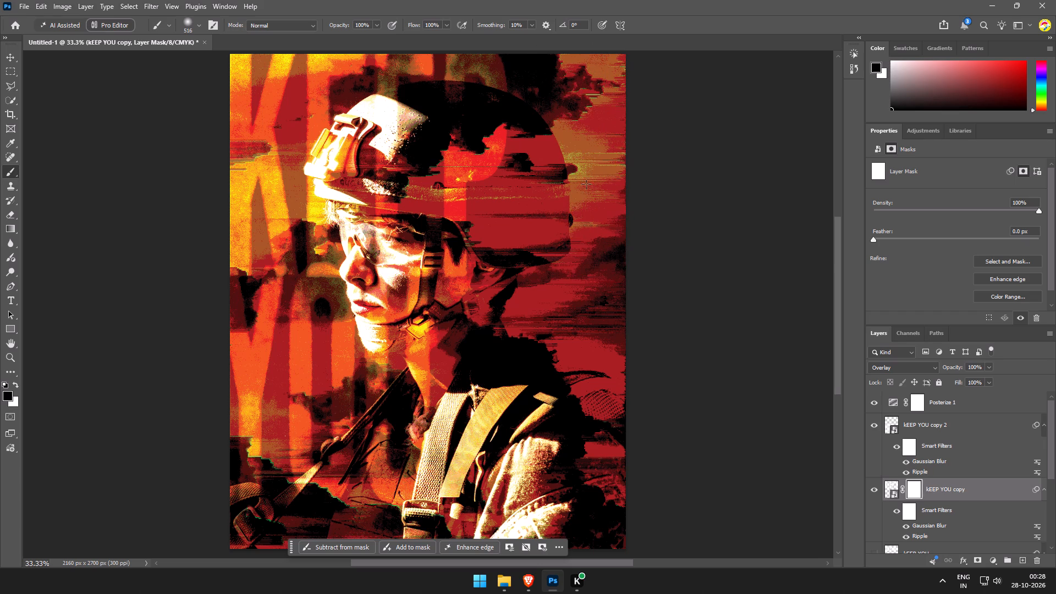
pyautogui.moveTo(586, 184); pyautogui.dragTo(577, 216)
# Toggle the visibility of the original KEEP YOU layer and both cloud layers to compare their effect on the poster.
pyautogui.scroll(-2, 446, 159)
pyautogui.scroll(-2, 927, 489)
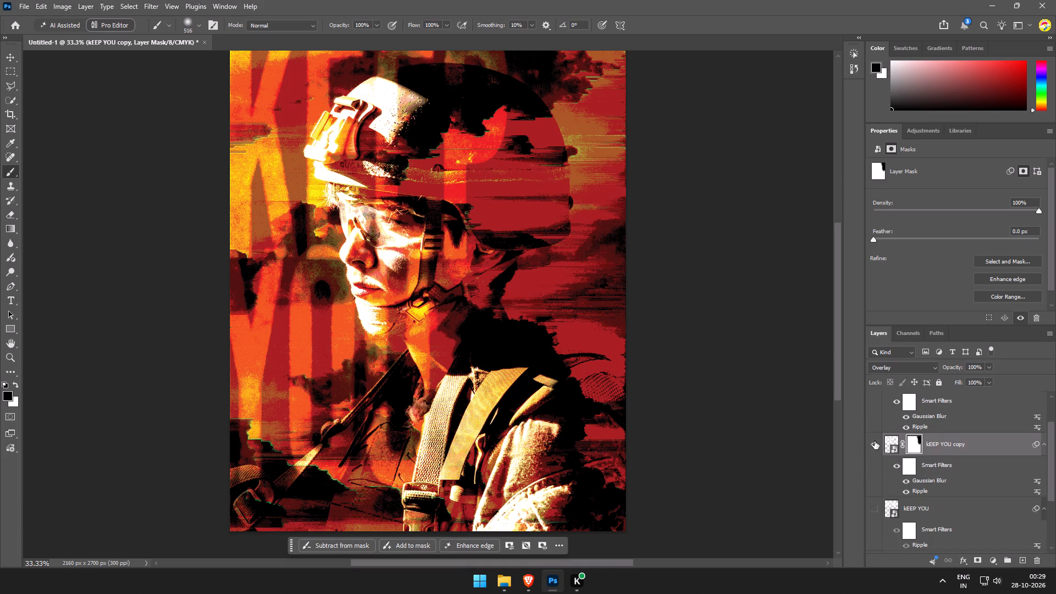
pyautogui.click(876, 513)
pyautogui.click(876, 513)
pyautogui.scroll(-5, 910, 468)
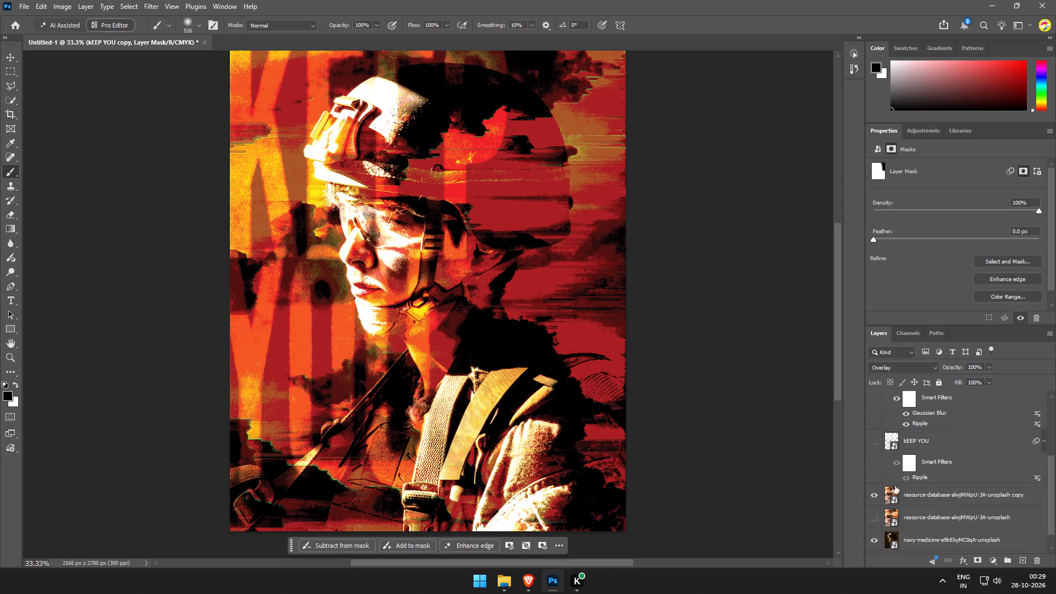
pyautogui.click(878, 496)
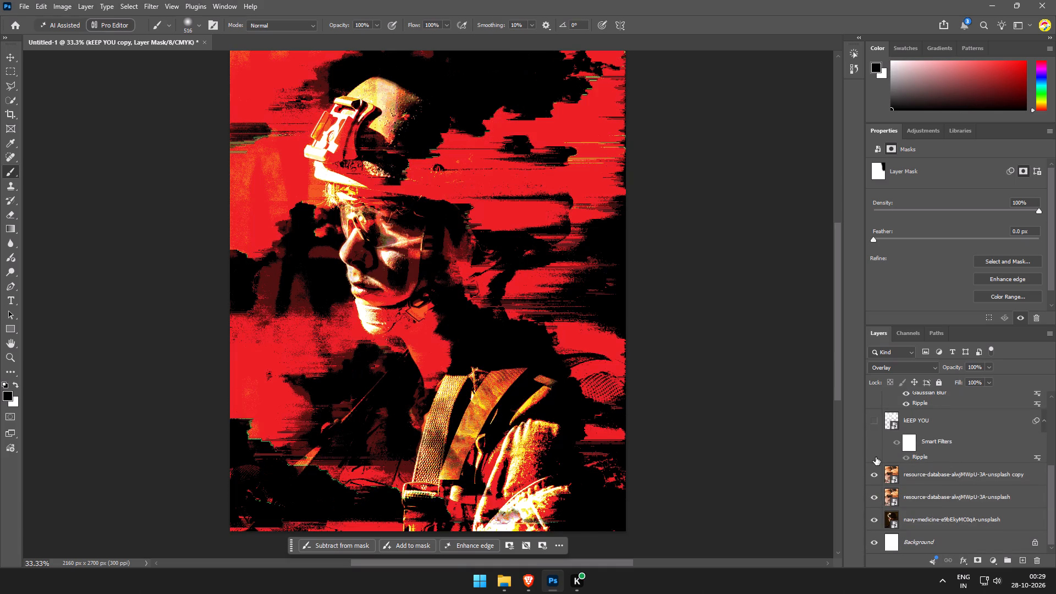
pyautogui.click(873, 470)
pyautogui.click(872, 470)
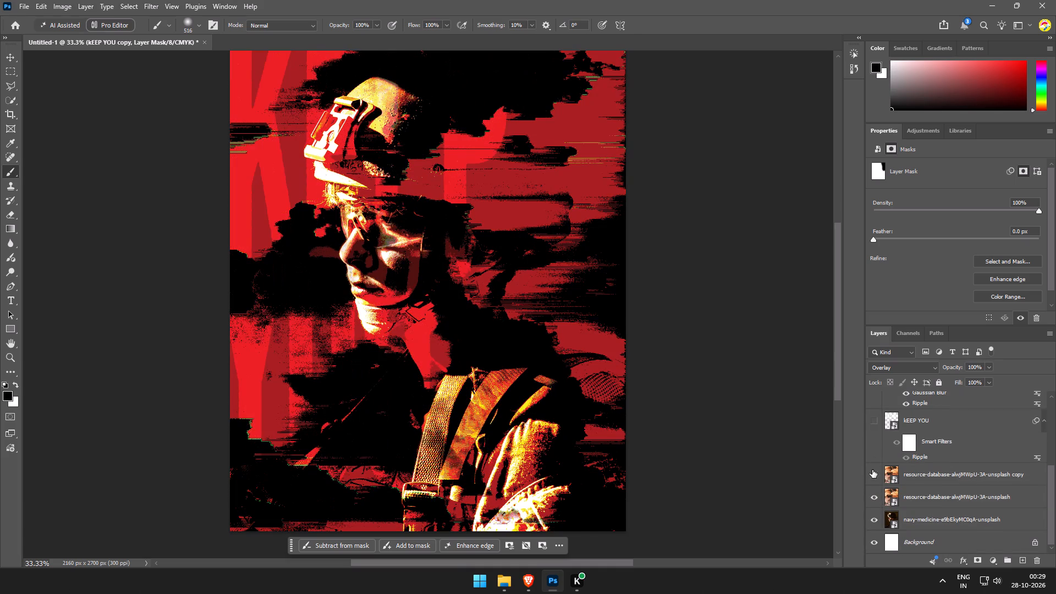
pyautogui.click(868, 490)
pyautogui.scroll(3, 579, 293)
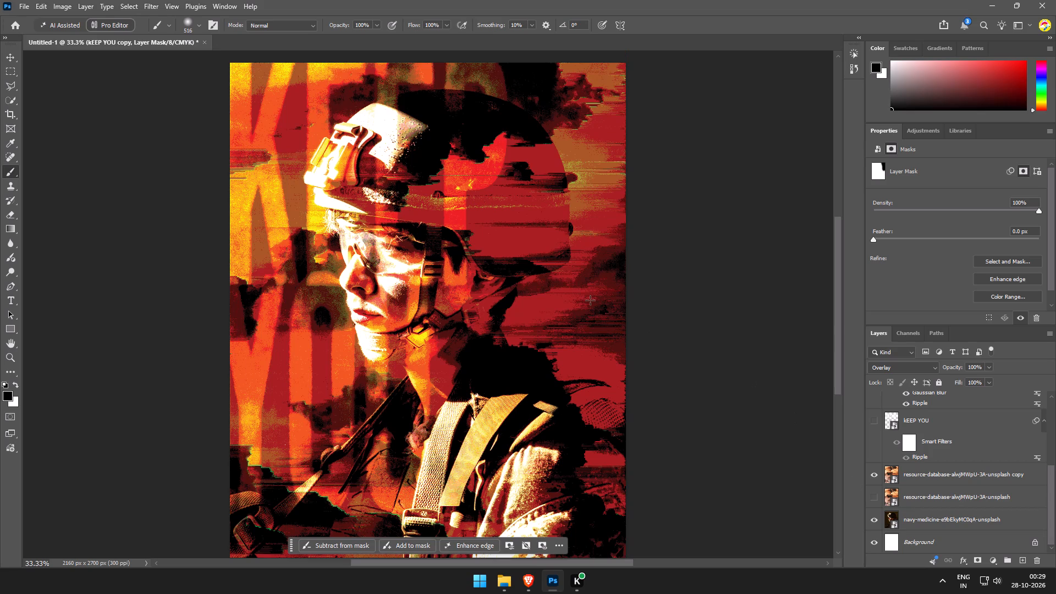
# Browse Unsplash's Experimental photos in the Brave browser, check the pink and orange liquid swirls image, and return to Photoshop.
pyautogui.scroll(-3, 603, 323)
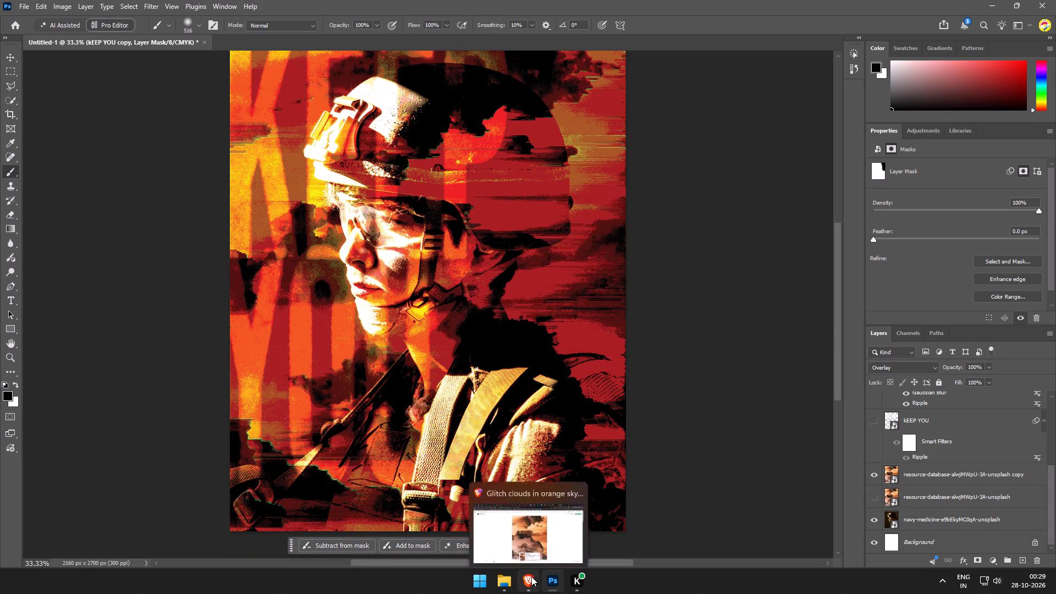
pyautogui.click(531, 576)
pyautogui.scroll(-7, 721, 158)
pyautogui.moveTo(795, 0); pyautogui.dragTo(788, 0)
pyautogui.scroll(-7, 777, 225)
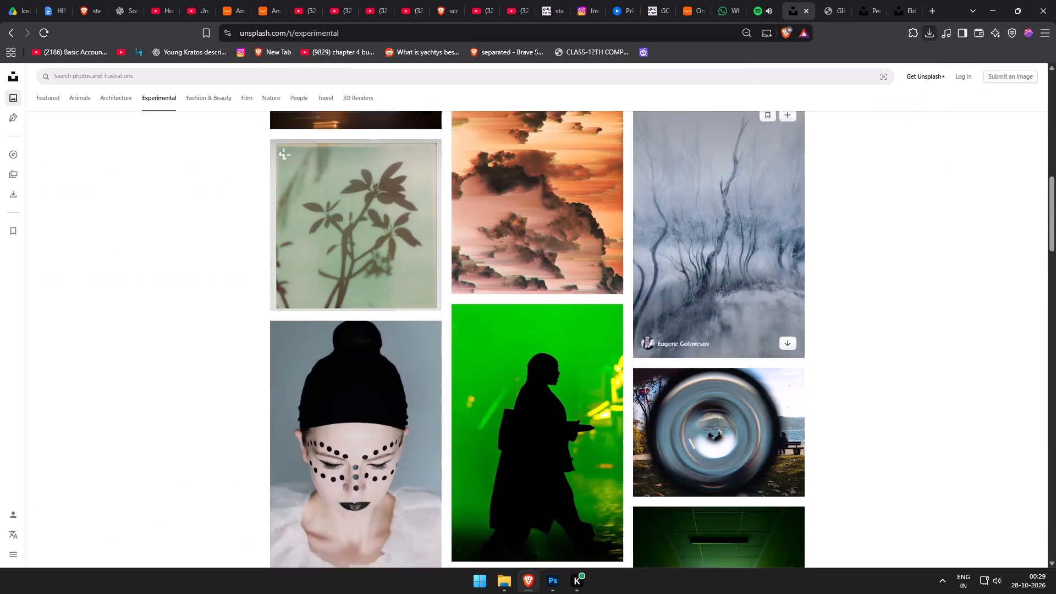
pyautogui.scroll(-5, 789, 265)
pyautogui.scroll(-2, 633, 230)
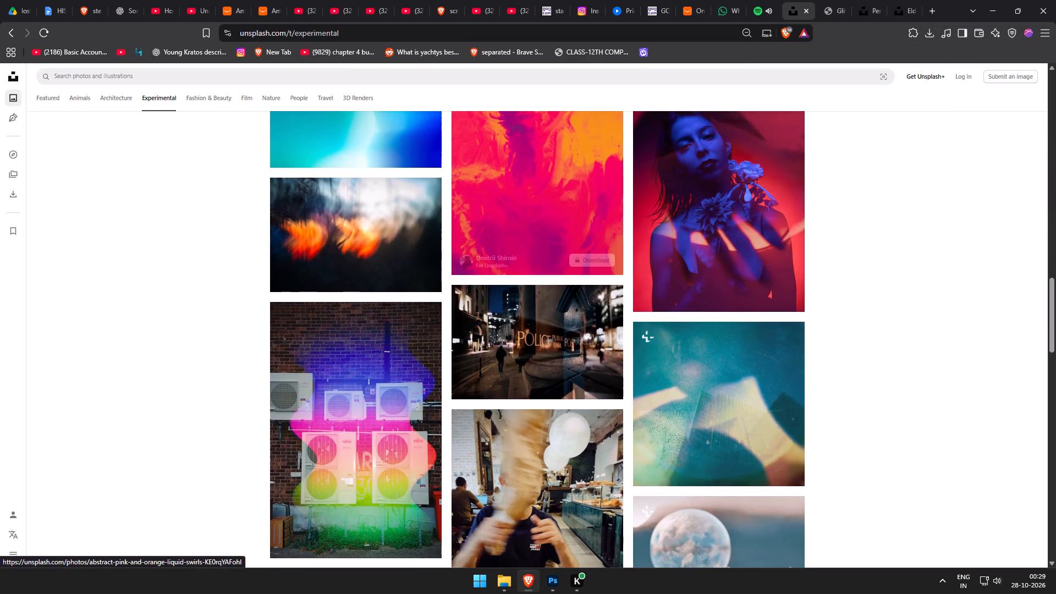
pyautogui.rightClick(563, 182)
pyautogui.click(542, 586)
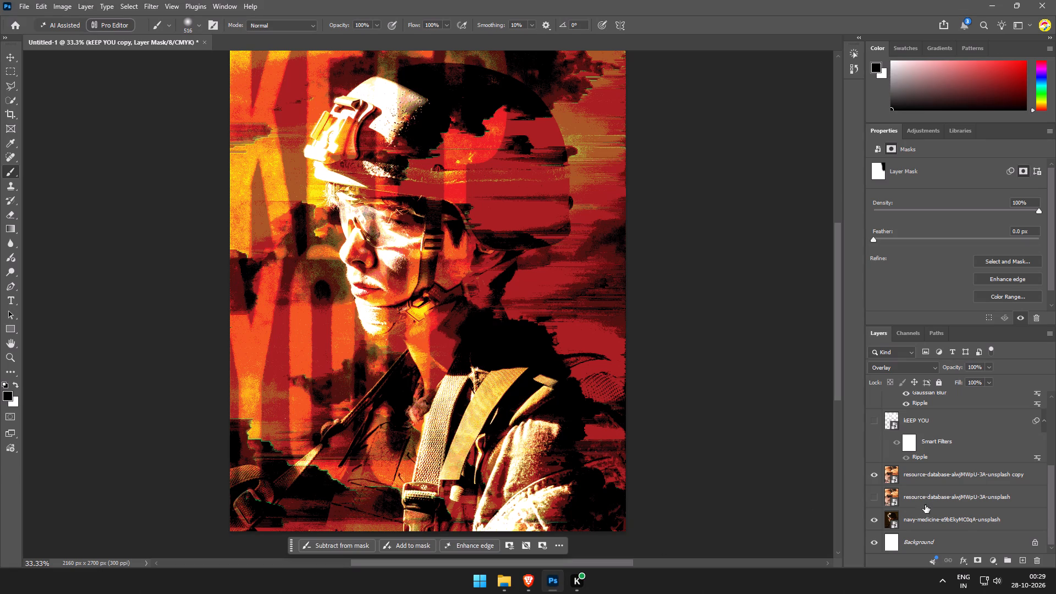
# Select the soldier on the navy-medicine photo layer using Select Subject.
pyautogui.click(961, 531)
pyautogui.click(0, 98)
pyautogui.click(11, 97)
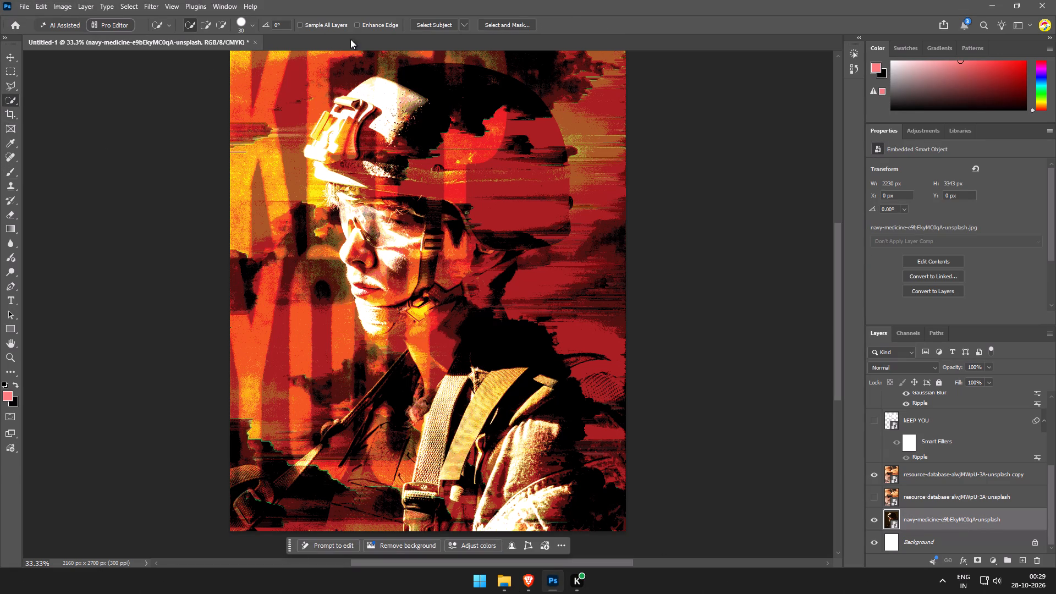
pyautogui.click(434, 27)
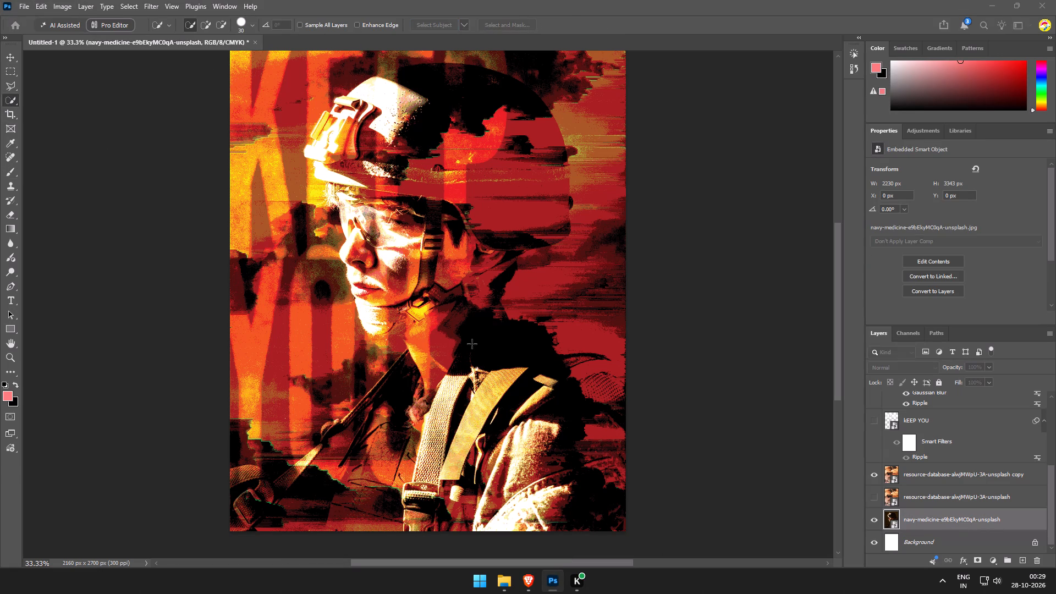
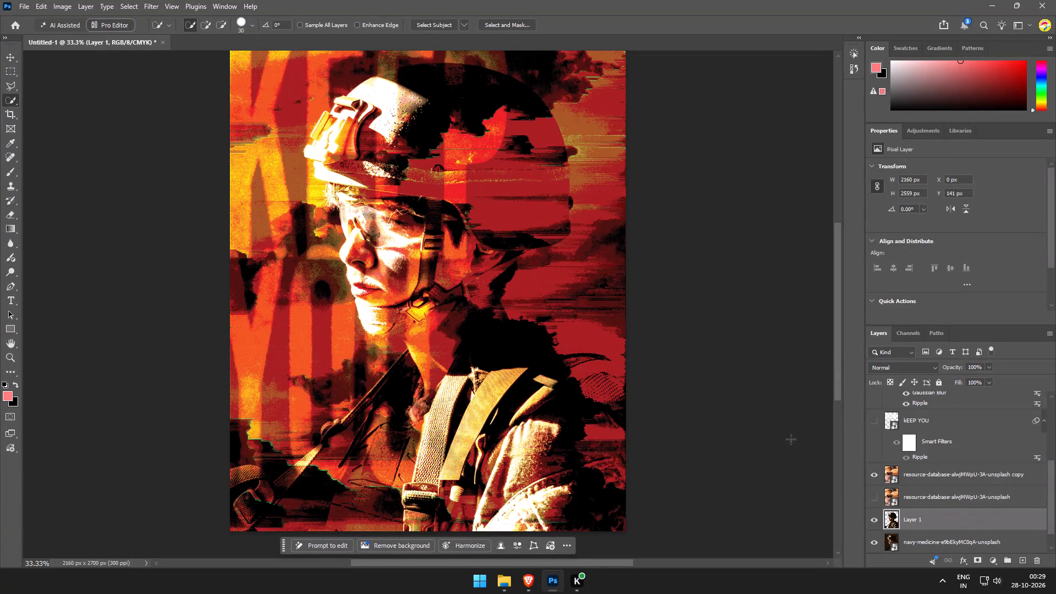
# Duplicate Layer 1, which holds the cut-out soldier.
pyautogui.click(872, 542)
pyautogui.click(872, 543)
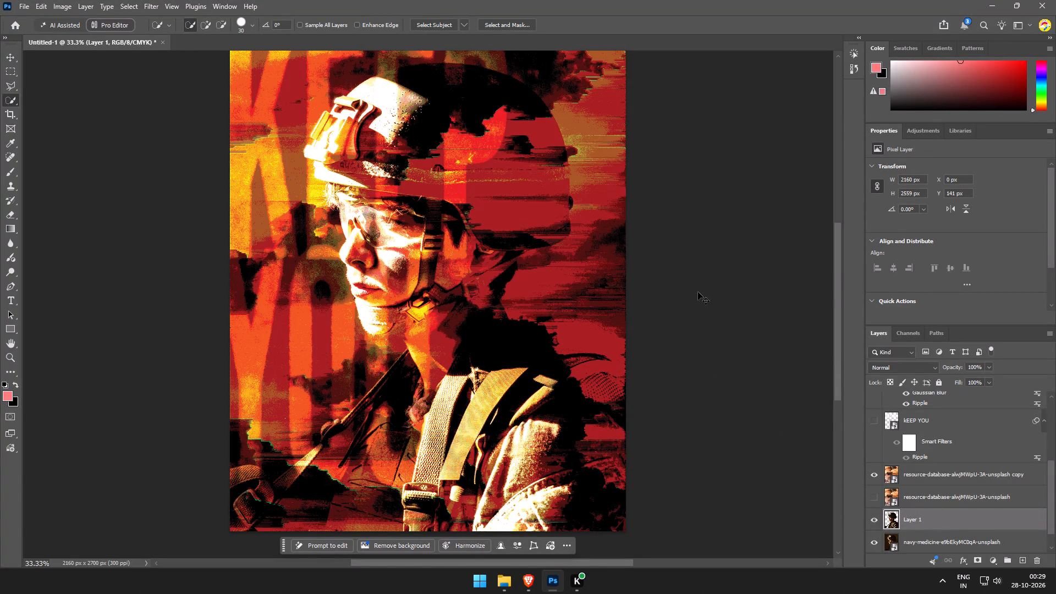
pyautogui.hotkey('ctrl', 'j')
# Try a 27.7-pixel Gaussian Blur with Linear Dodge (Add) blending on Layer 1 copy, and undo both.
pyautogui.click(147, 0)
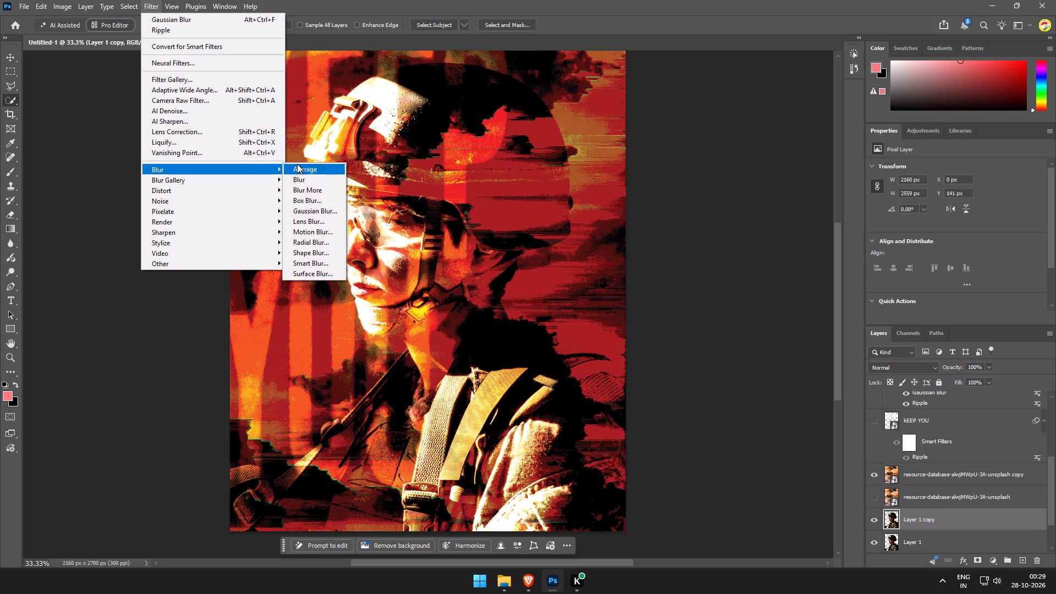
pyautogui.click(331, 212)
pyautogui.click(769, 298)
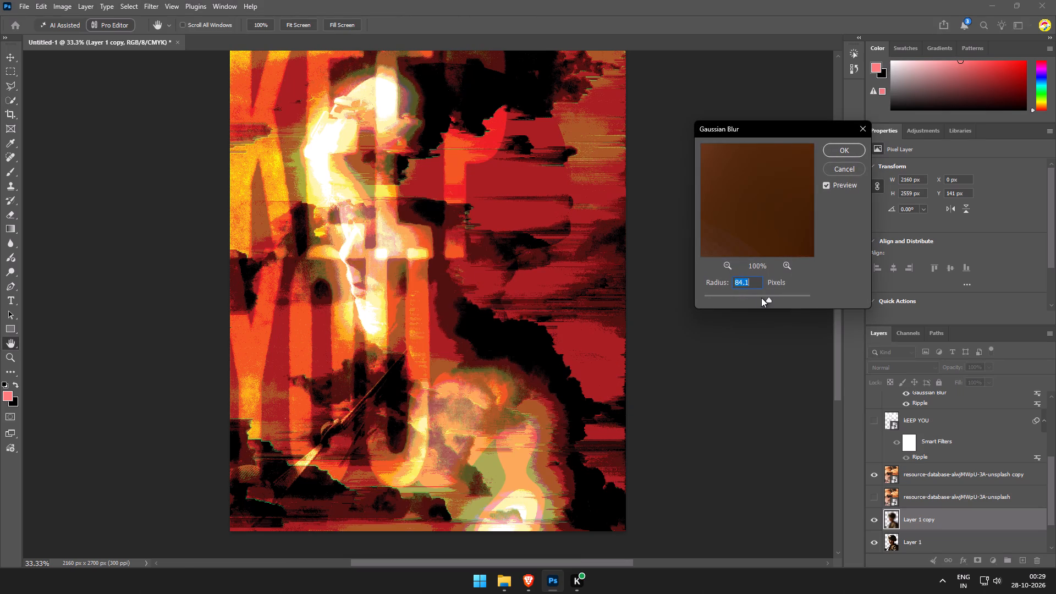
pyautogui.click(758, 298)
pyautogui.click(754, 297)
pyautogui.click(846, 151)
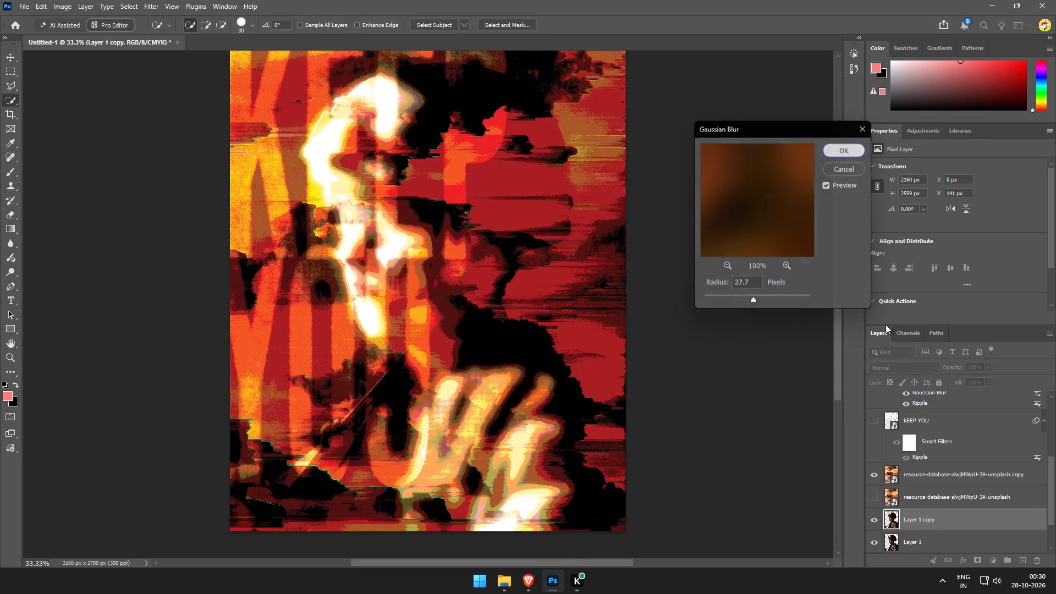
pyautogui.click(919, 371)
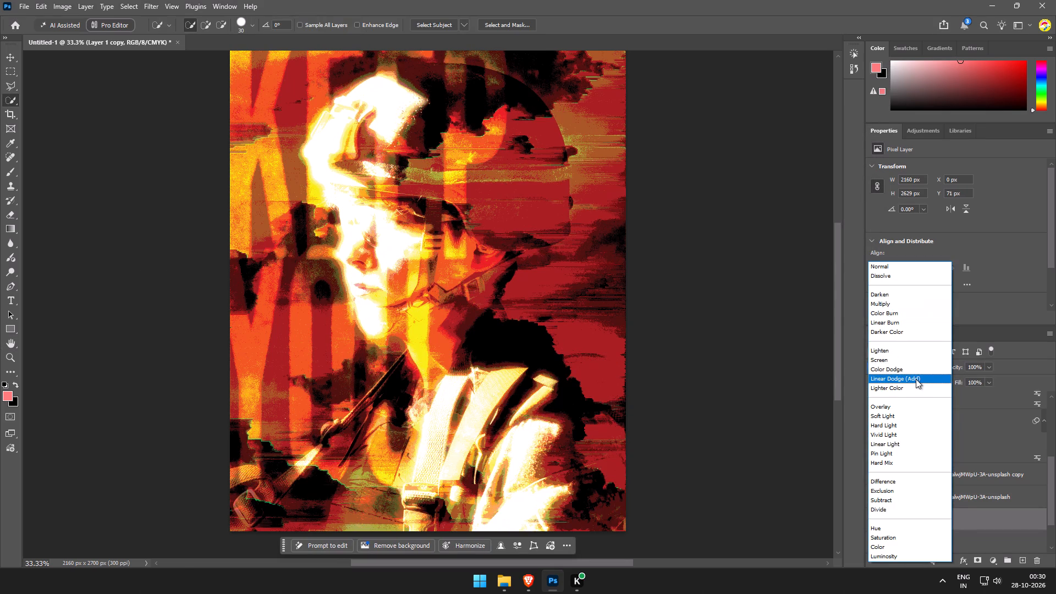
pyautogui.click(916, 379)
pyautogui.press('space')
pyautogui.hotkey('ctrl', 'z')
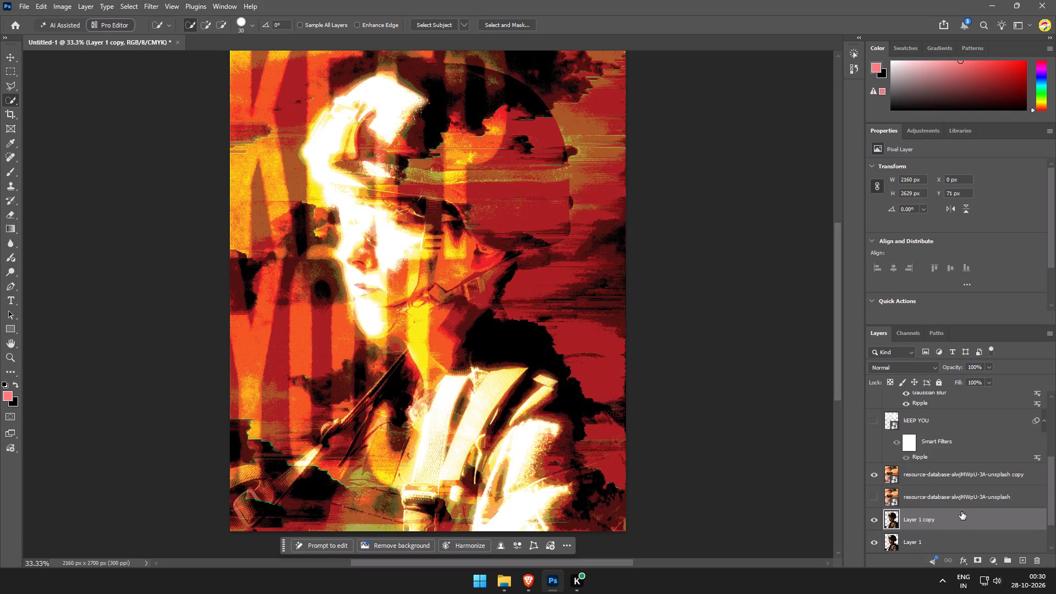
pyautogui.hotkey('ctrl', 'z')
# Convert Layer 1 copy to a smart object and apply a Gaussian Blur with a radius of 8.0 pixels.
pyautogui.rightClick(963, 512)
pyautogui.click(961, 435)
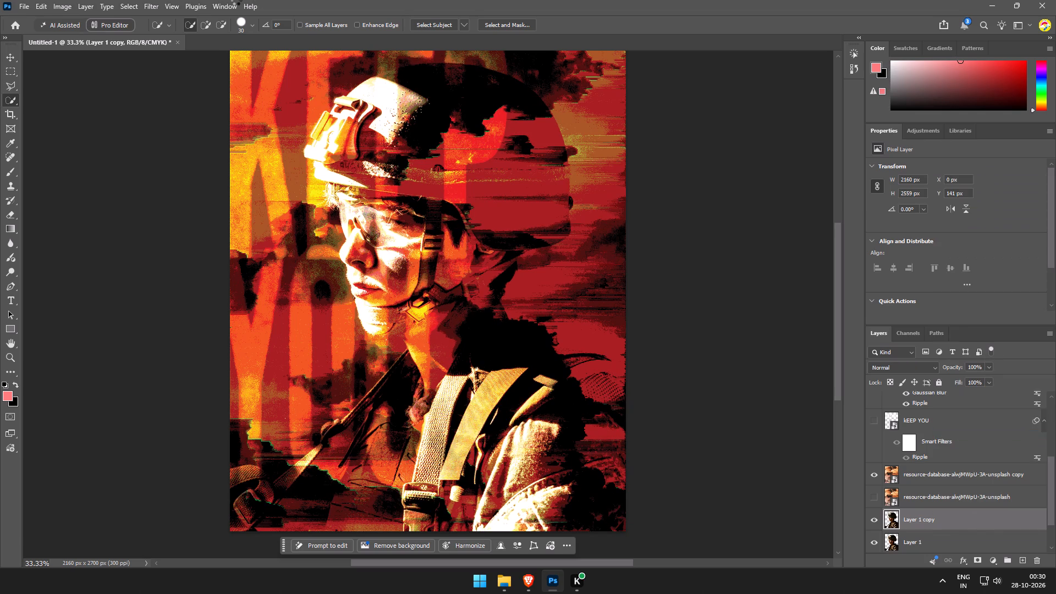
pyautogui.click(146, 0)
pyautogui.click(322, 207)
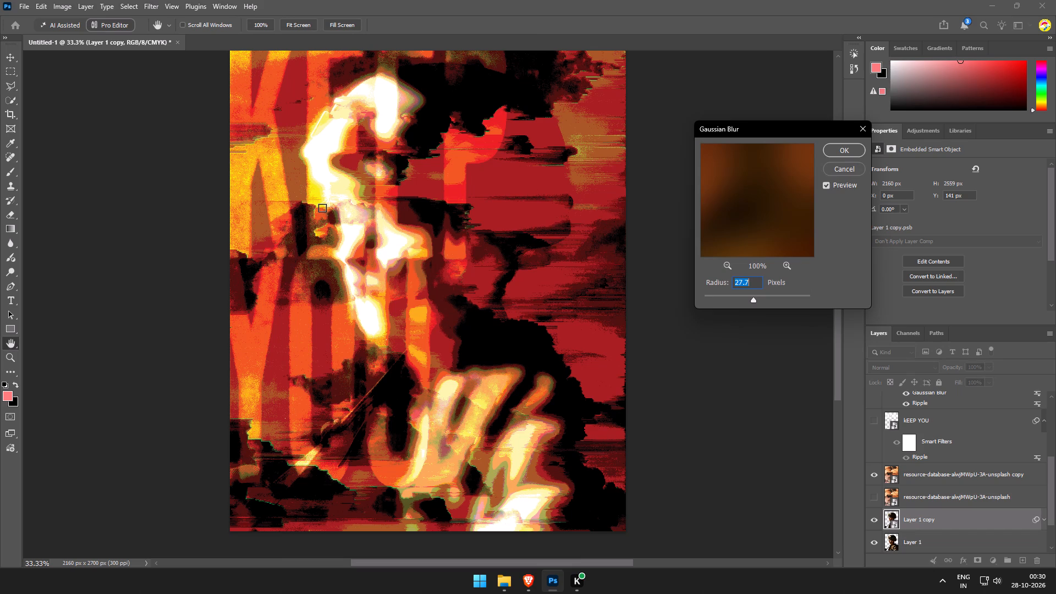
pyautogui.click(741, 299)
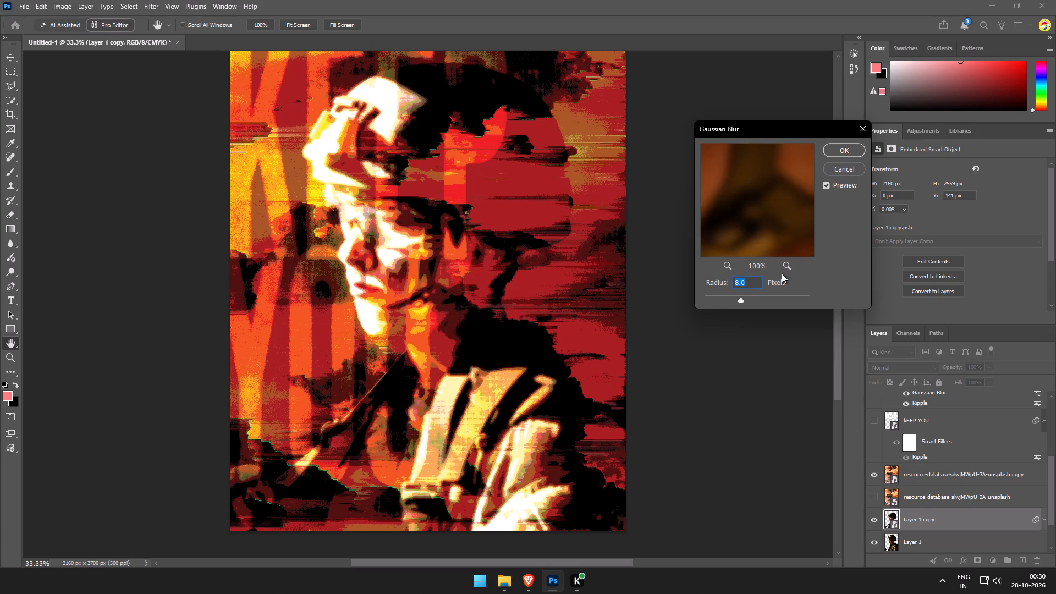
pyautogui.click(834, 152)
# Set Layer 1 copy's blend mode to Linear Dodge (Add) and compare the poster with and without the layer.
pyautogui.click(908, 373)
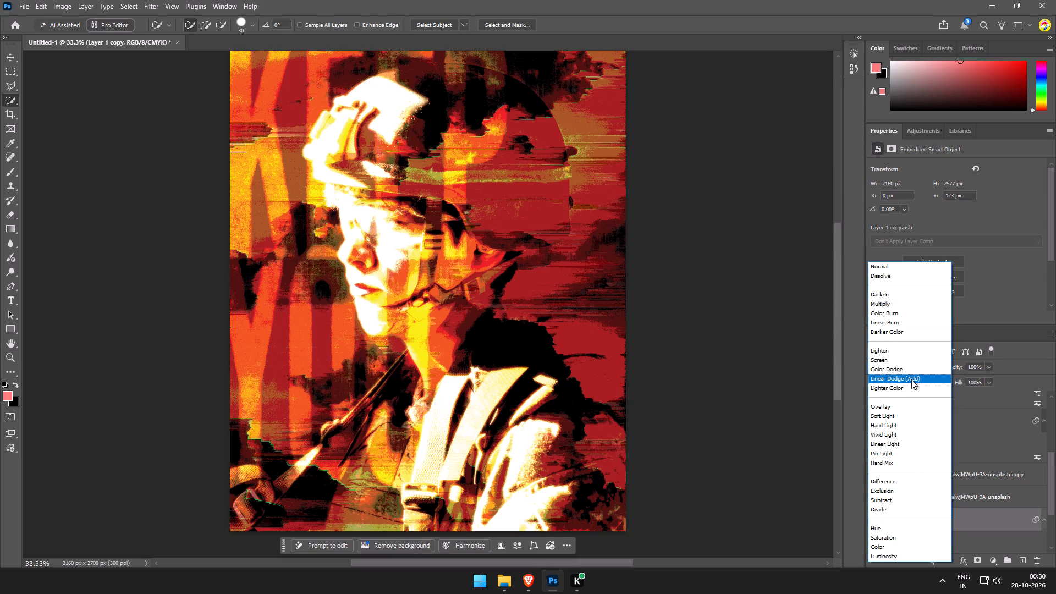
pyautogui.click(911, 380)
pyautogui.click(876, 525)
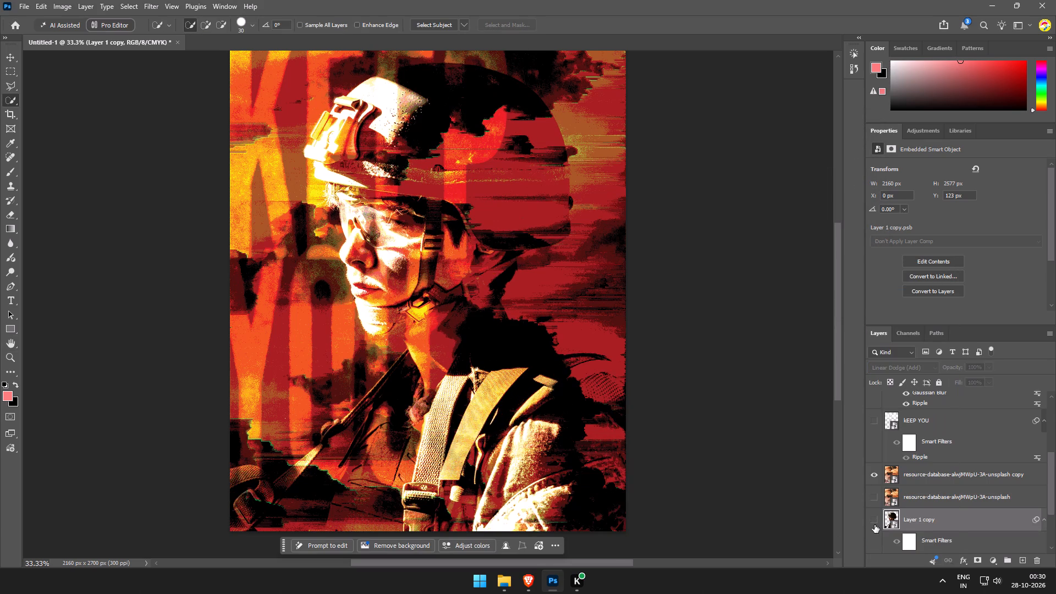
pyautogui.click(875, 525)
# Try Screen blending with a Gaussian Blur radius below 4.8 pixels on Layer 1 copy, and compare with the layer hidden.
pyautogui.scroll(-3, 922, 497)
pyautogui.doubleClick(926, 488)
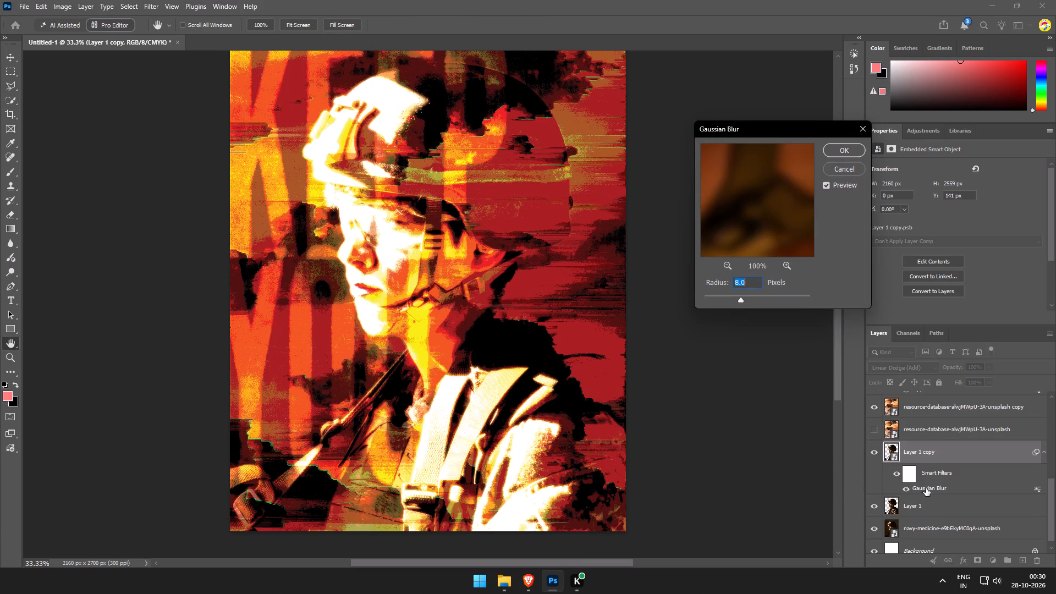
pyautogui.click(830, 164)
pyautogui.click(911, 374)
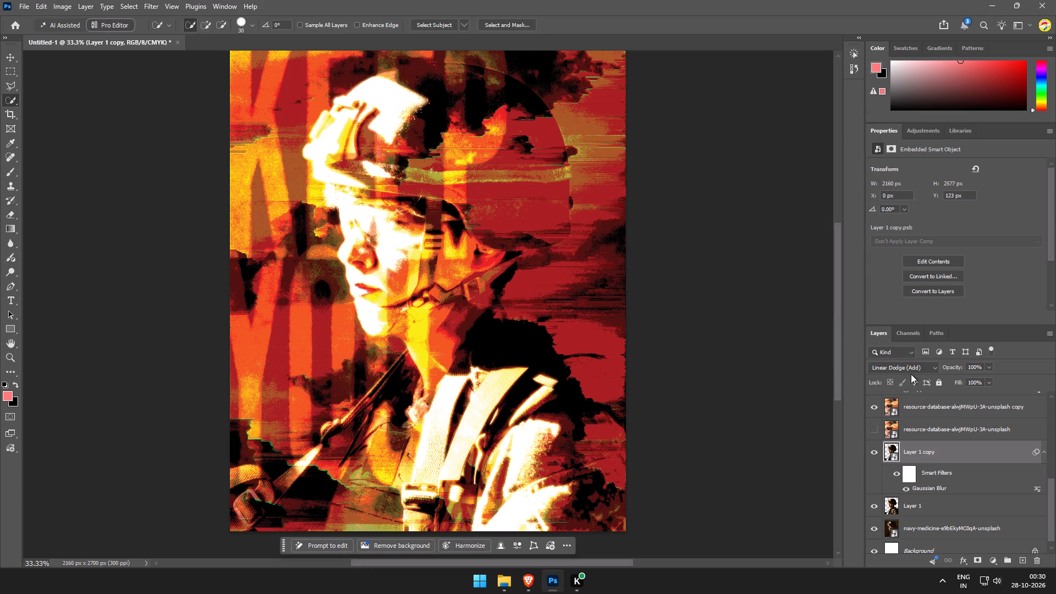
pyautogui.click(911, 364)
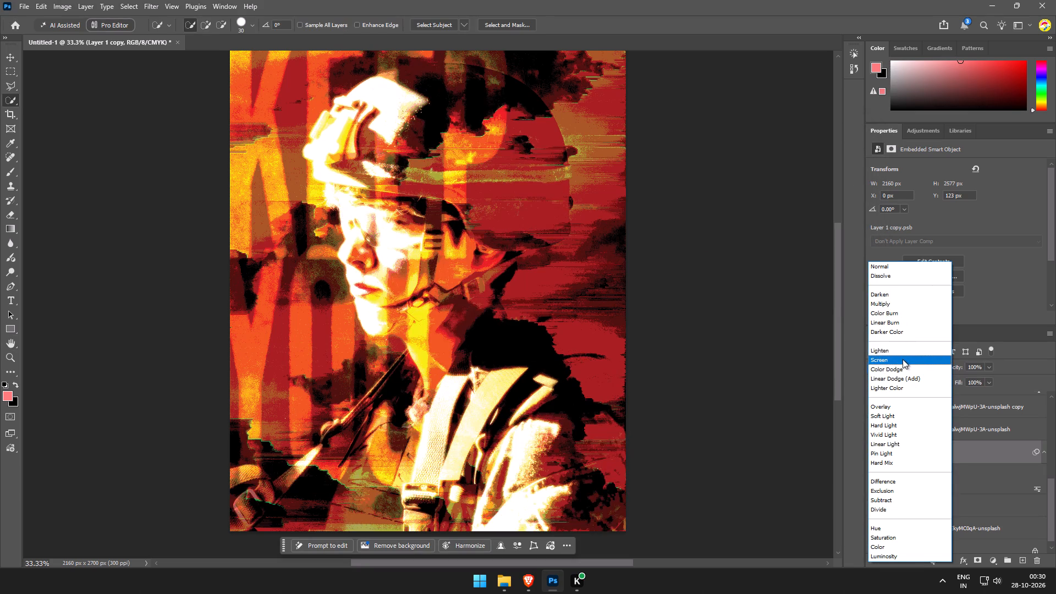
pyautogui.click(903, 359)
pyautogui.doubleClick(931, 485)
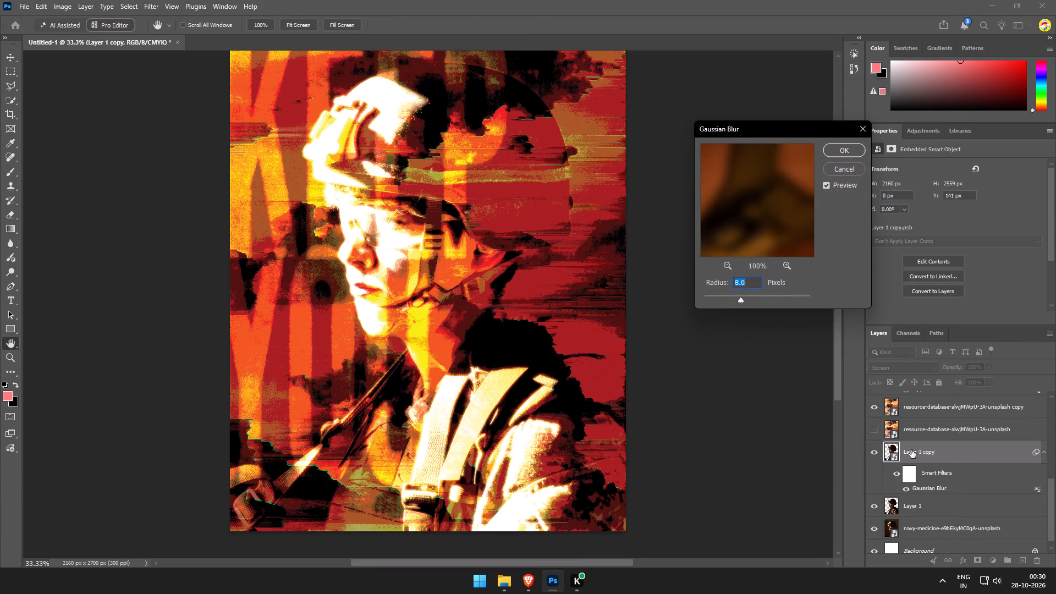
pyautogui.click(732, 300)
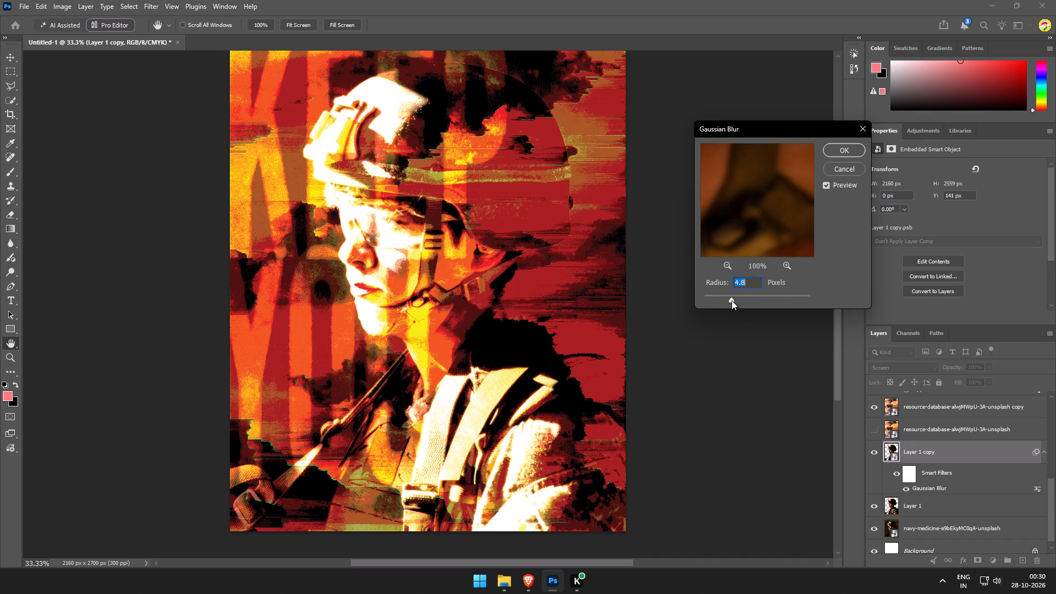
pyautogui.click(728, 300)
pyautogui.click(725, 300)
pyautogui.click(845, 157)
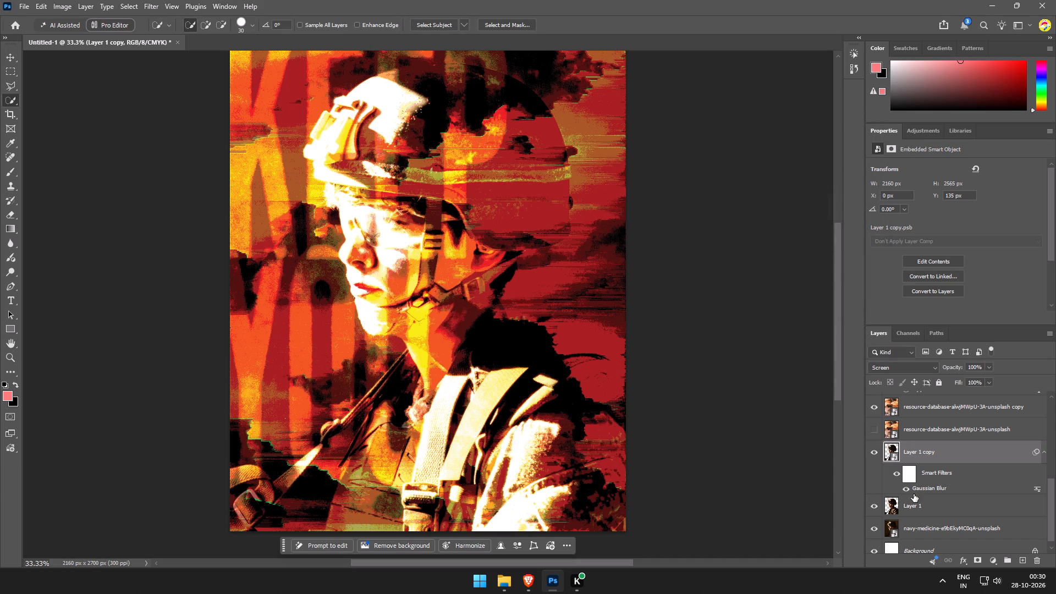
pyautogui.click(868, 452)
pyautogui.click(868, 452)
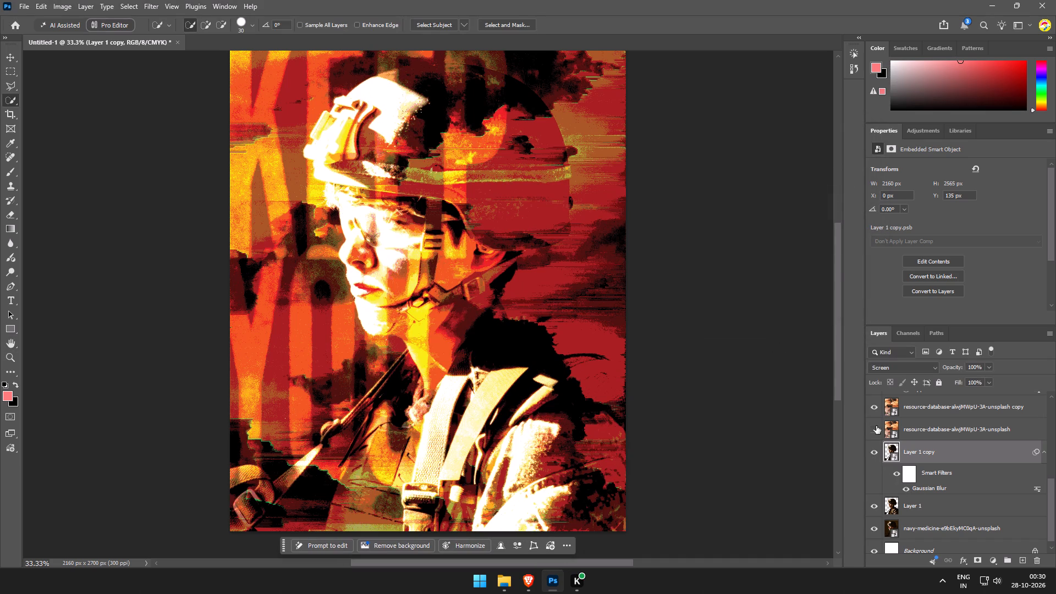
# Set Layer 1 copy to Linear Dodge (Add) and its Gaussian Blur smart filter to a radius of about 8 pixels.
pyautogui.click(889, 365)
pyautogui.click(898, 381)
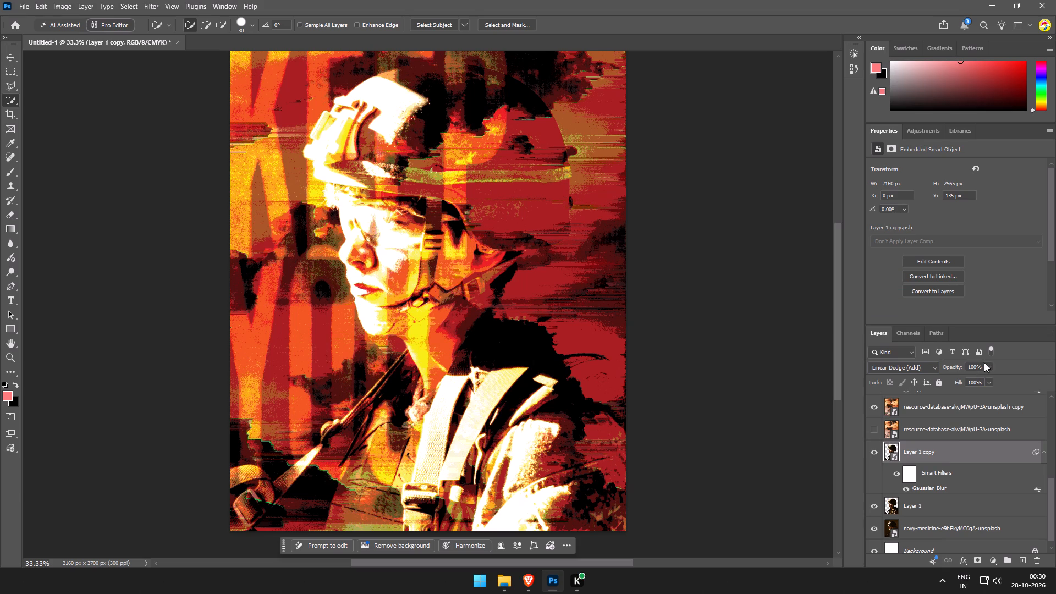
pyautogui.doubleClick(936, 488)
pyautogui.click(743, 297)
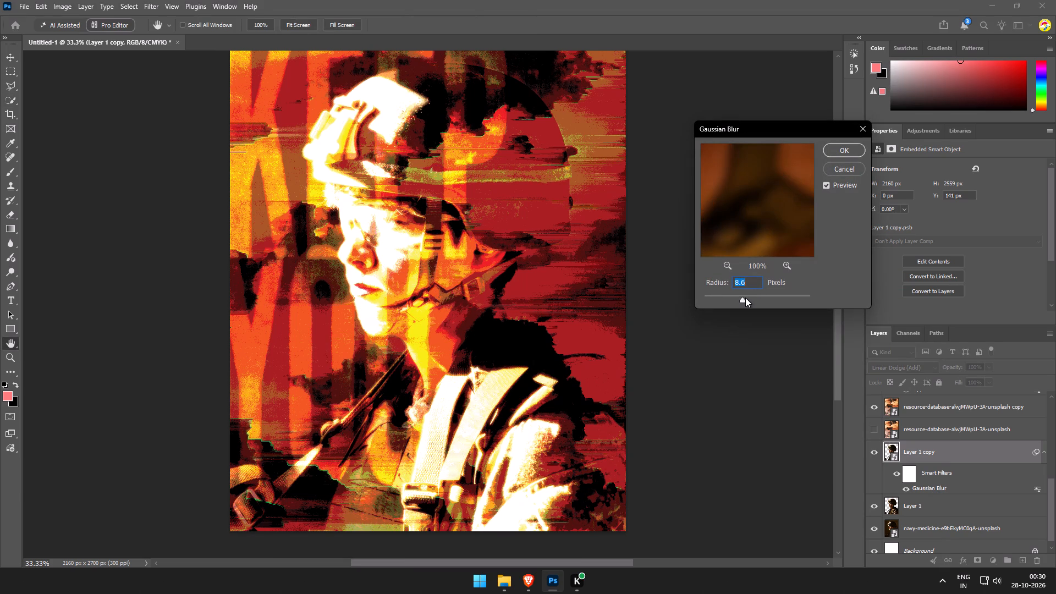
pyautogui.click(745, 298)
pyautogui.click(742, 297)
pyautogui.click(846, 150)
# Lower Layer 1 copy's opacity to 33% to soften the soldier's glow.
pyautogui.click(990, 364)
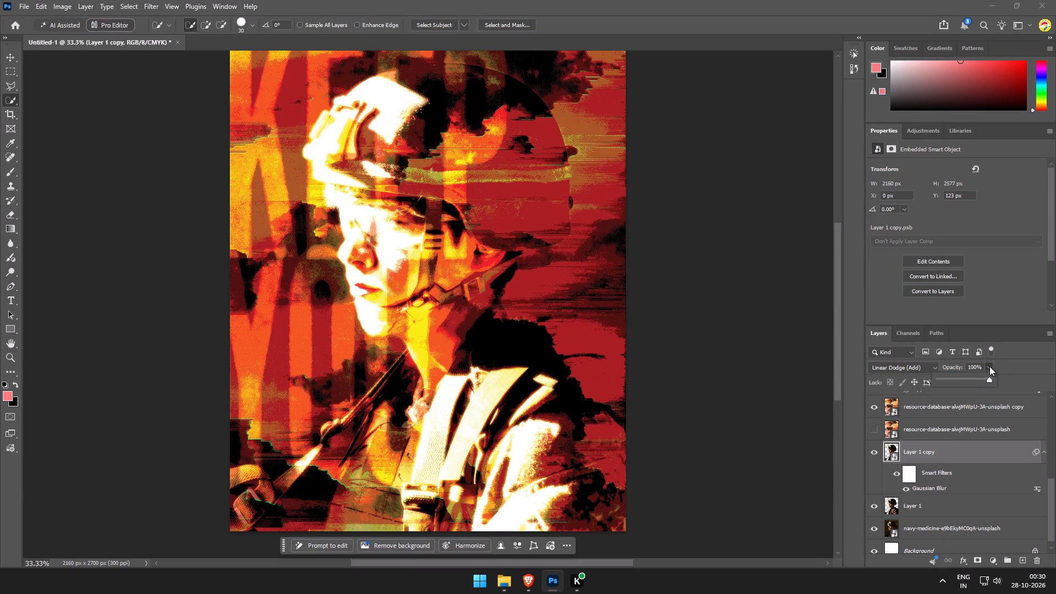
pyautogui.click(972, 380)
pyautogui.doubleClick(967, 380)
pyautogui.click(960, 380)
pyautogui.click(957, 380)
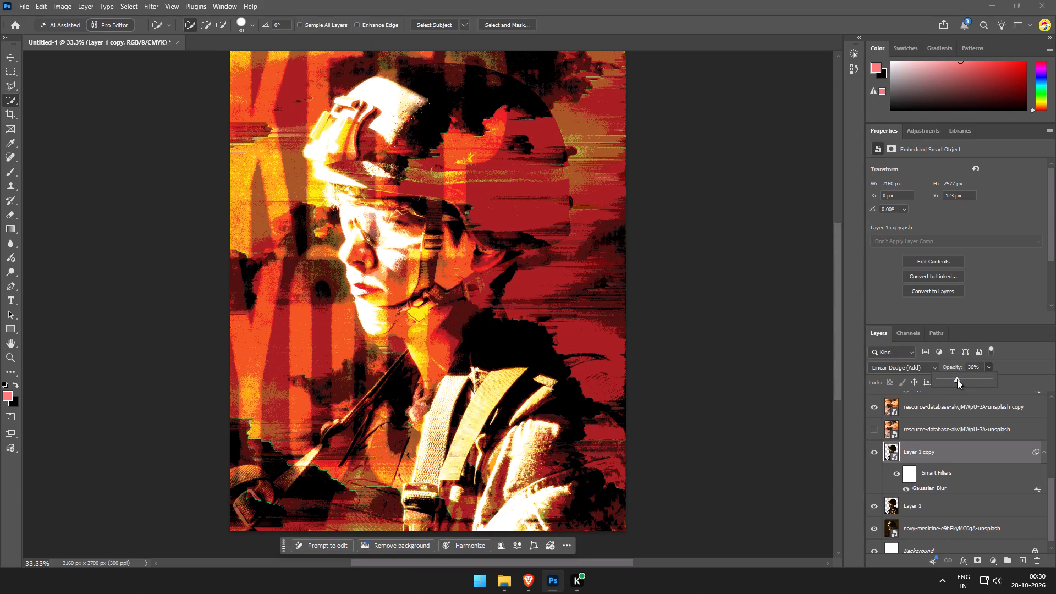
pyautogui.click(957, 380)
# Add a solid color fill layer above Posterize 1 in mid-gray, with saturation 0% and brightness 50%.
pyautogui.scroll(17, 991, 443)
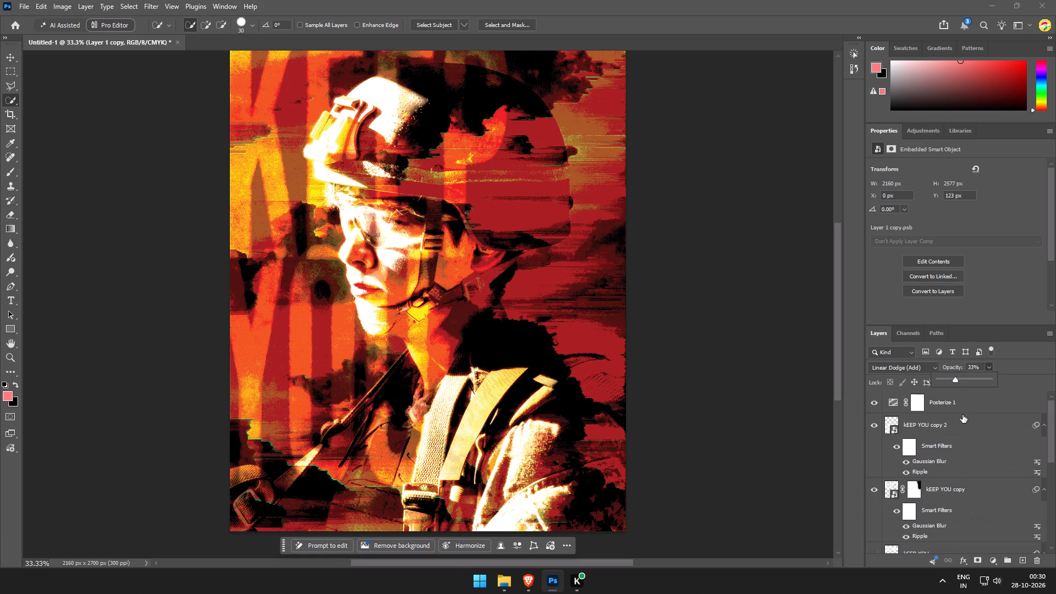
pyautogui.click(963, 415)
pyautogui.click(993, 563)
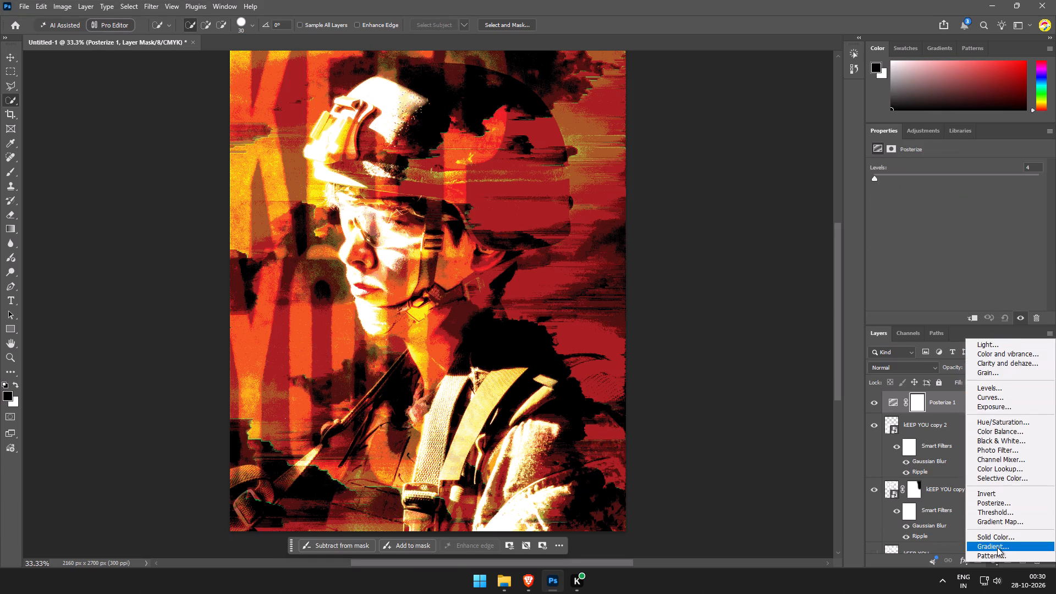
pyautogui.click(997, 541)
pyautogui.click(915, 218)
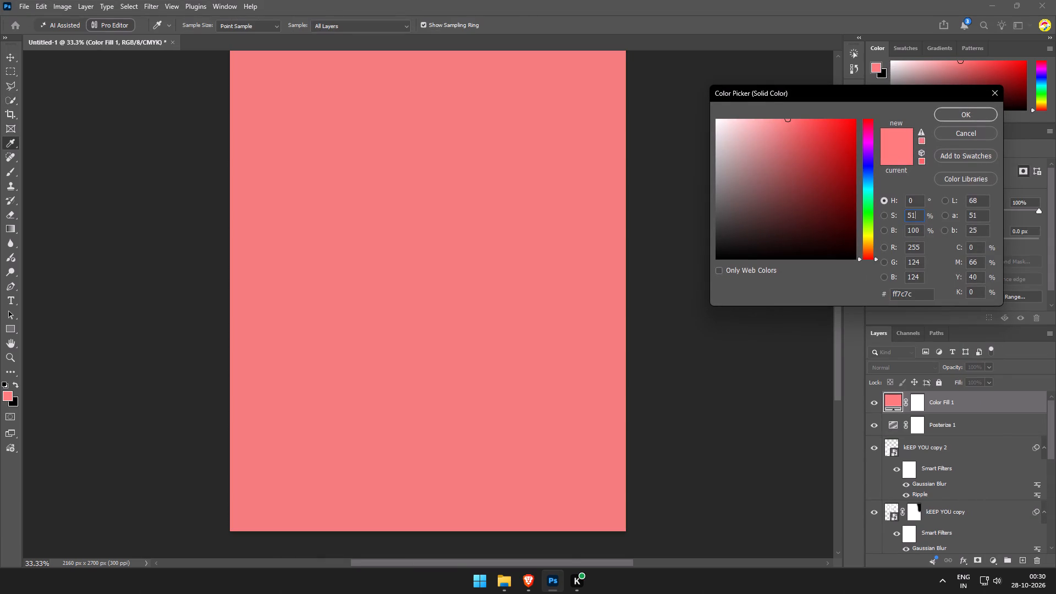
pyautogui.click(917, 232)
pyautogui.doubleClick(912, 222)
pyautogui.press('BackSpace')
pyautogui.press('0')
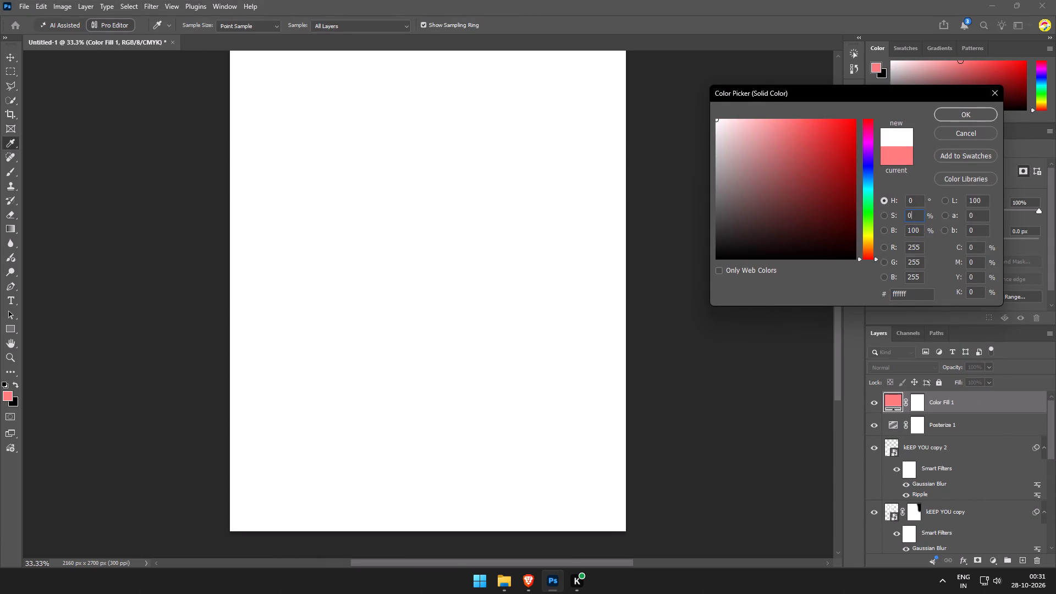
pyautogui.click(904, 228)
pyautogui.doubleClick(912, 228)
pyautogui.press('BackSpace')
pyautogui.write('50')
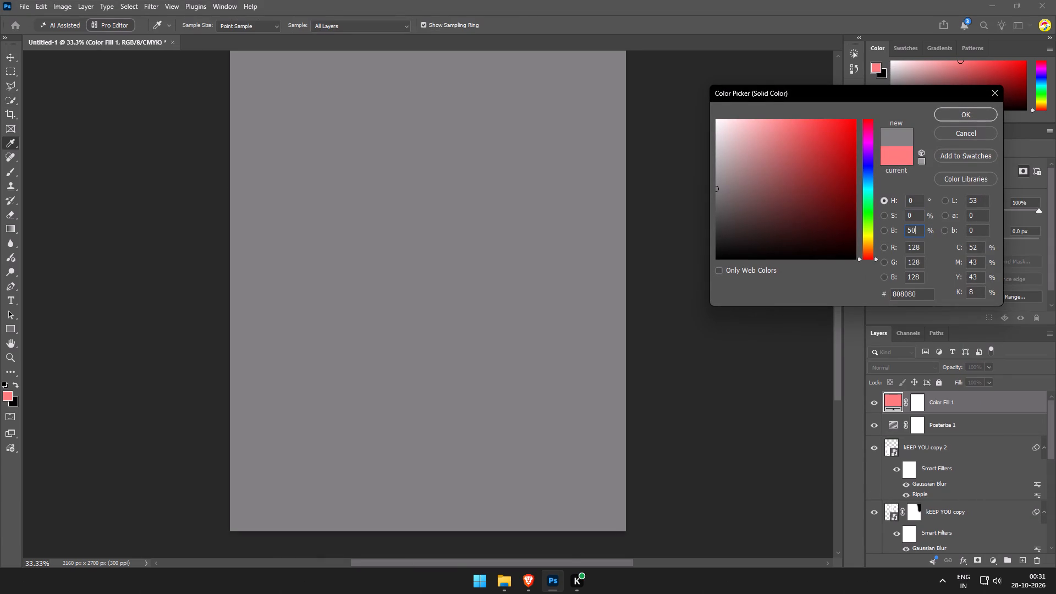
pyautogui.press('Return')
# Open the gray fill in the Filter Gallery as a smart object and set the Reticulation foreground color to white.
pyautogui.click(153, 0)
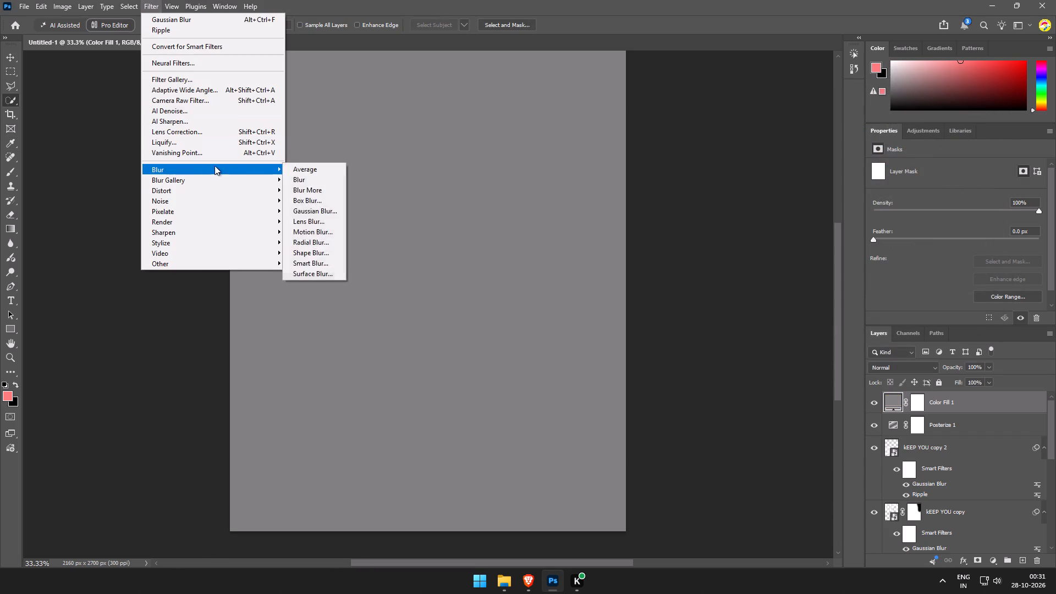
pyautogui.click(190, 77)
pyautogui.click(486, 213)
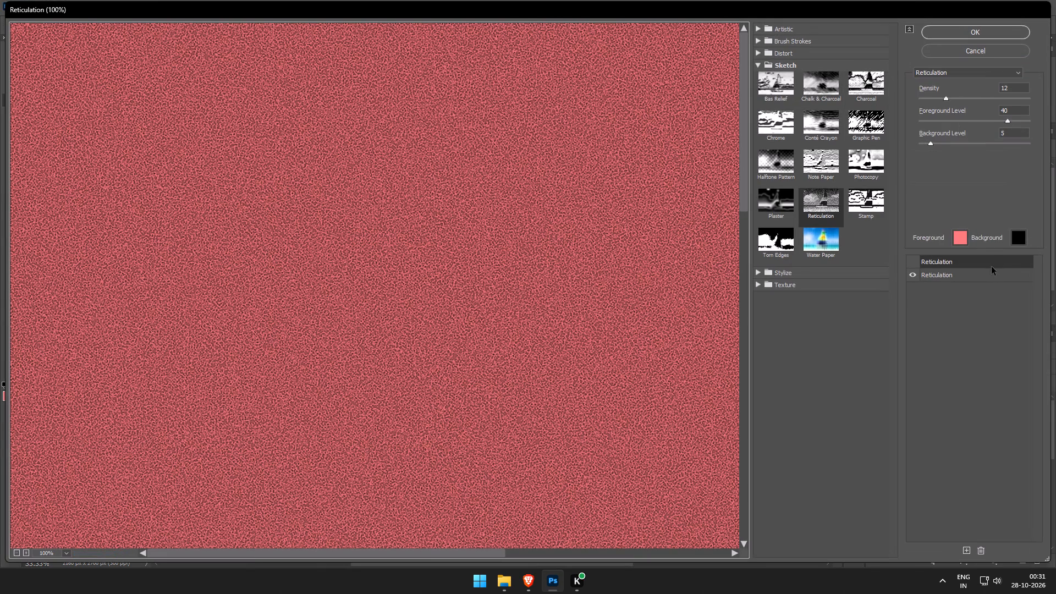
pyautogui.moveTo(973, 243); pyautogui.dragTo(962, 243)
pyautogui.click(959, 243)
pyautogui.moveTo(709, 179); pyautogui.dragTo(553, 49)
pyautogui.moveTo(762, 125); pyautogui.dragTo(565, 40)
pyautogui.click(962, 107)
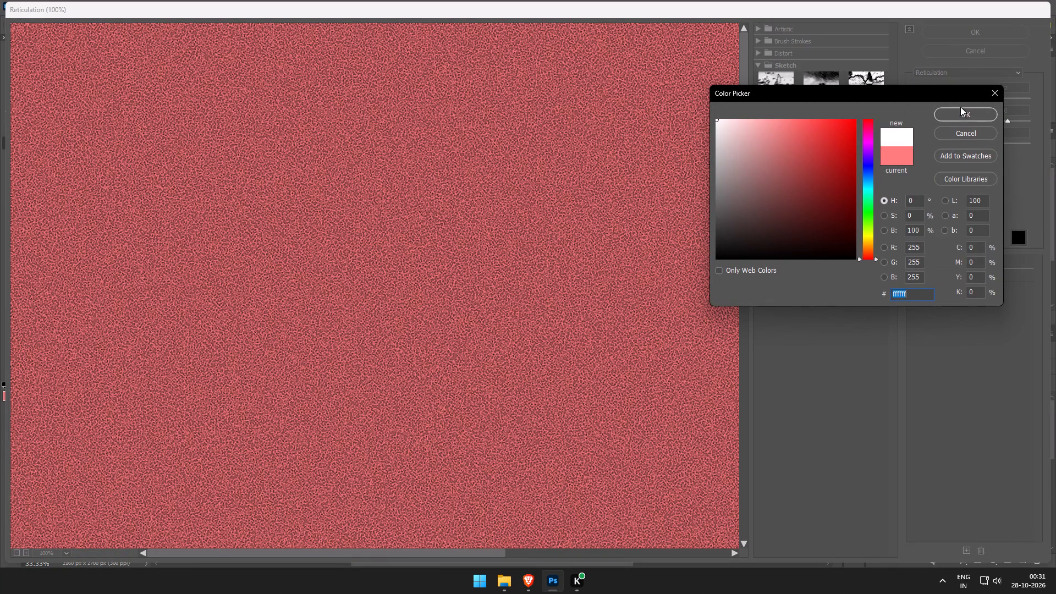
pyautogui.click(964, 116)
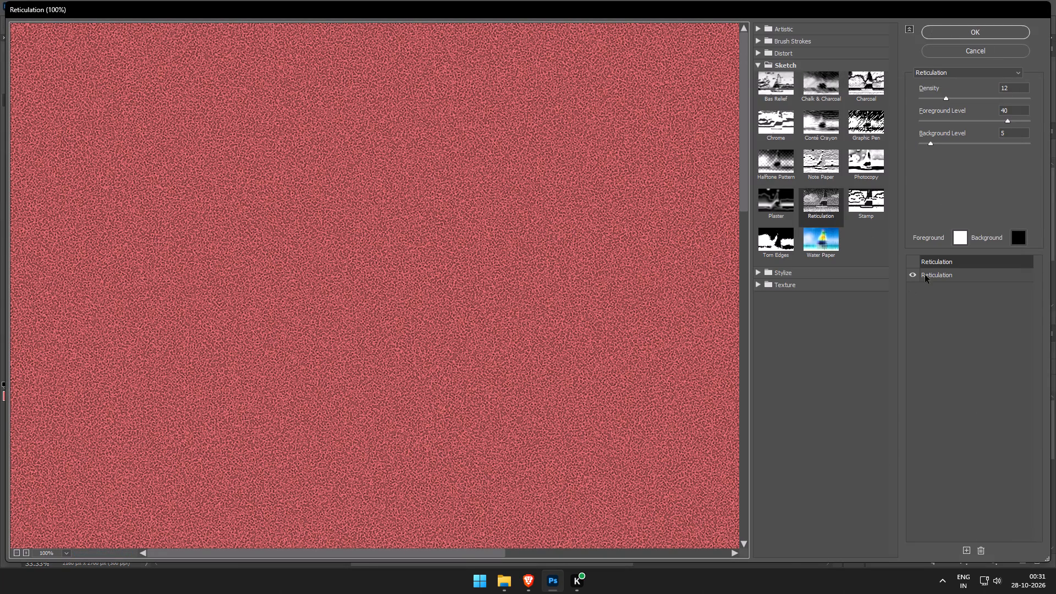
pyautogui.click(933, 276)
pyautogui.click(957, 241)
pyautogui.moveTo(758, 148); pyautogui.dragTo(605, 44)
pyautogui.click(981, 111)
# Delete the hidden duplicate Reticulation effect and apply the remaining one with density 40, foreground level 15 and background level 3.
pyautogui.click(943, 268)
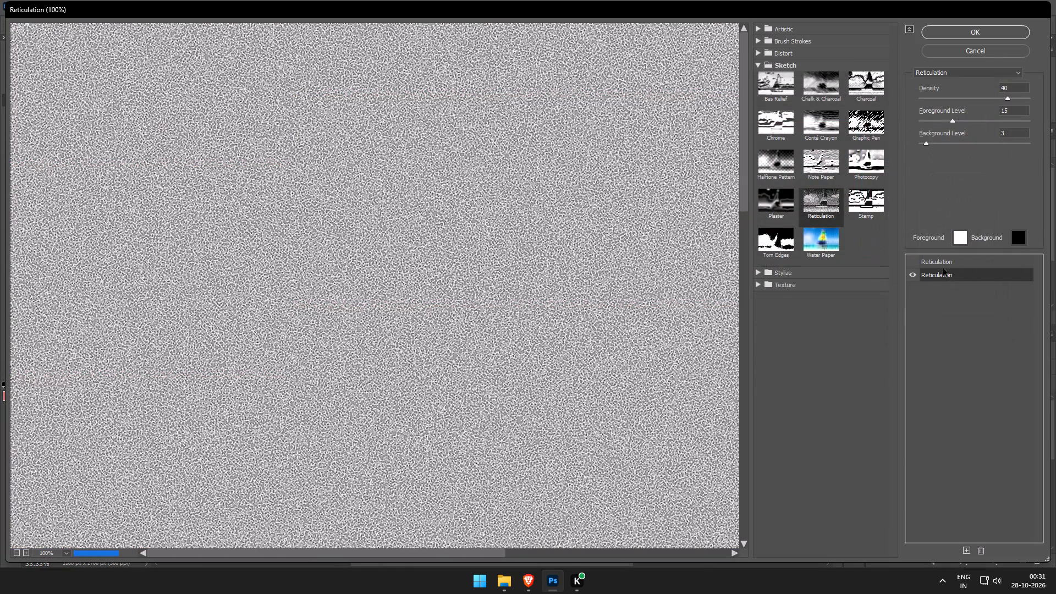
pyautogui.click(945, 266)
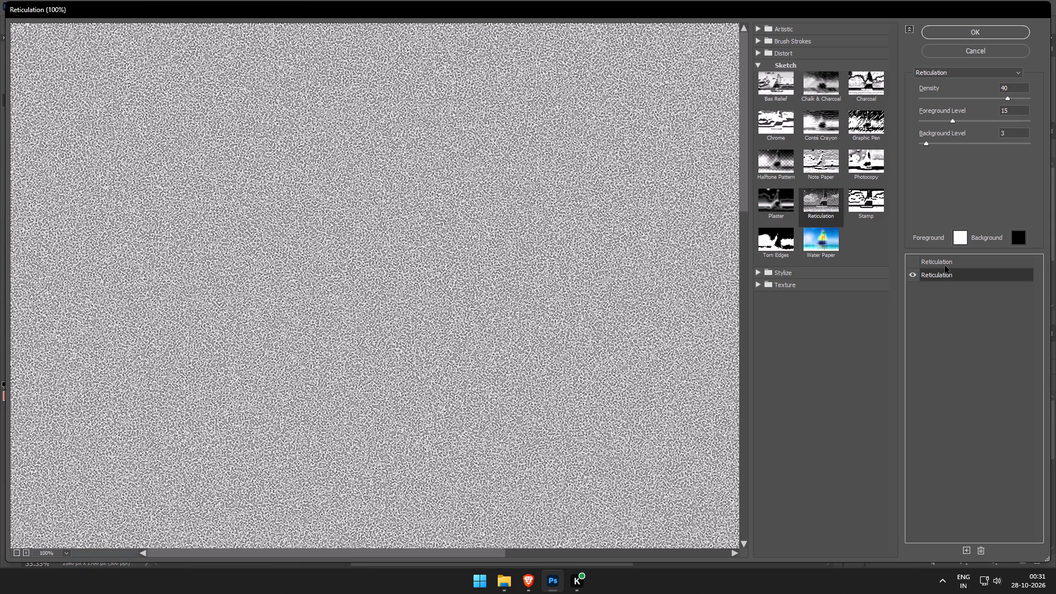
pyautogui.press('Delete')
pyautogui.click(982, 550)
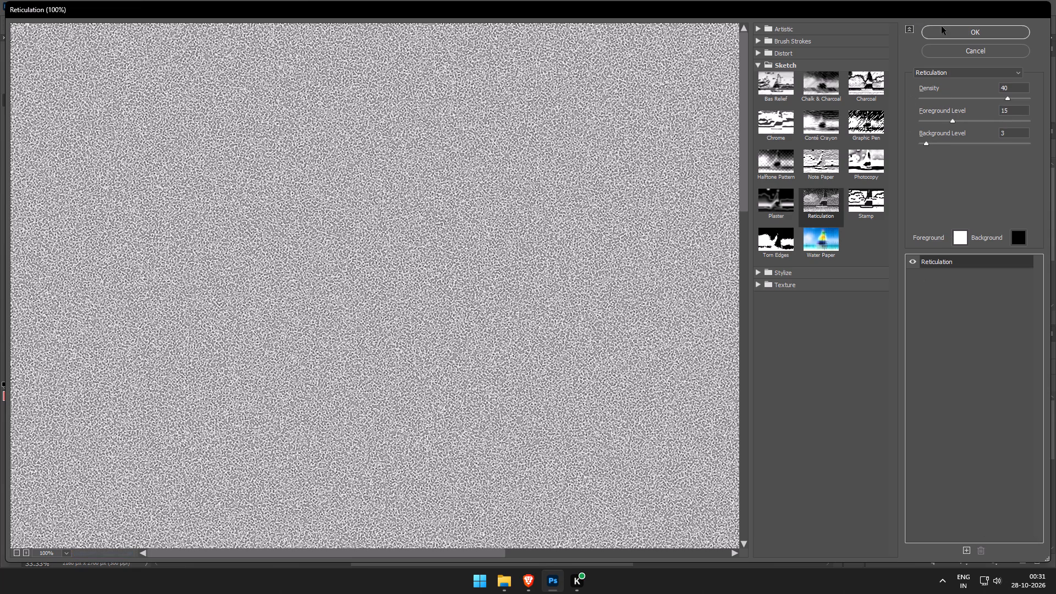
pyautogui.click(952, 34)
# Darken the midtones of the reticulated Color Fill 1 layer with a Levels adjustment.
pyautogui.hotkey('ctrl', 'l')
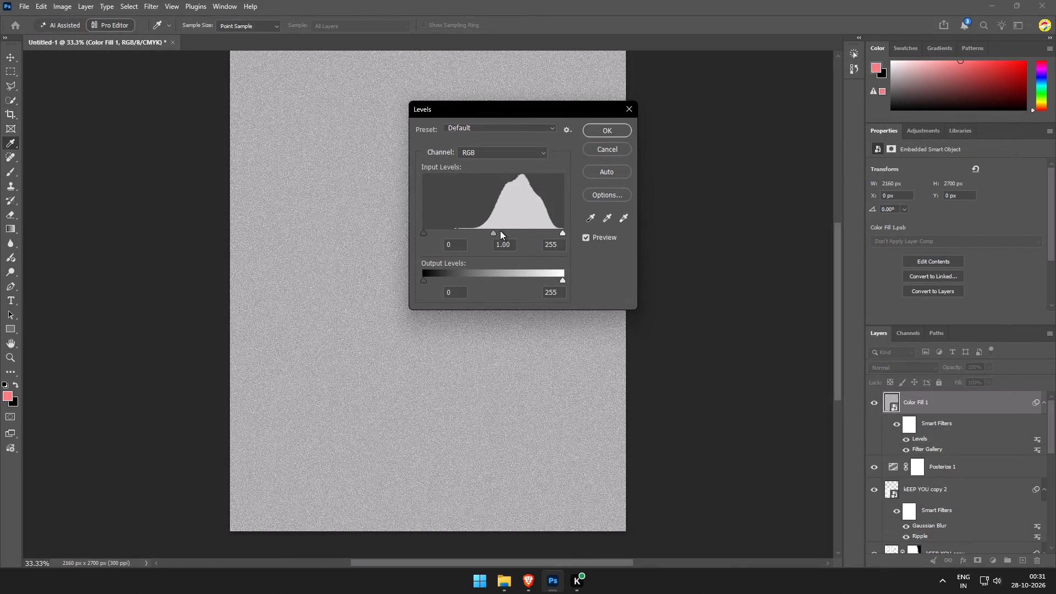
pyautogui.moveTo(491, 233); pyautogui.dragTo(527, 232)
pyautogui.click(596, 116)
pyautogui.click(598, 125)
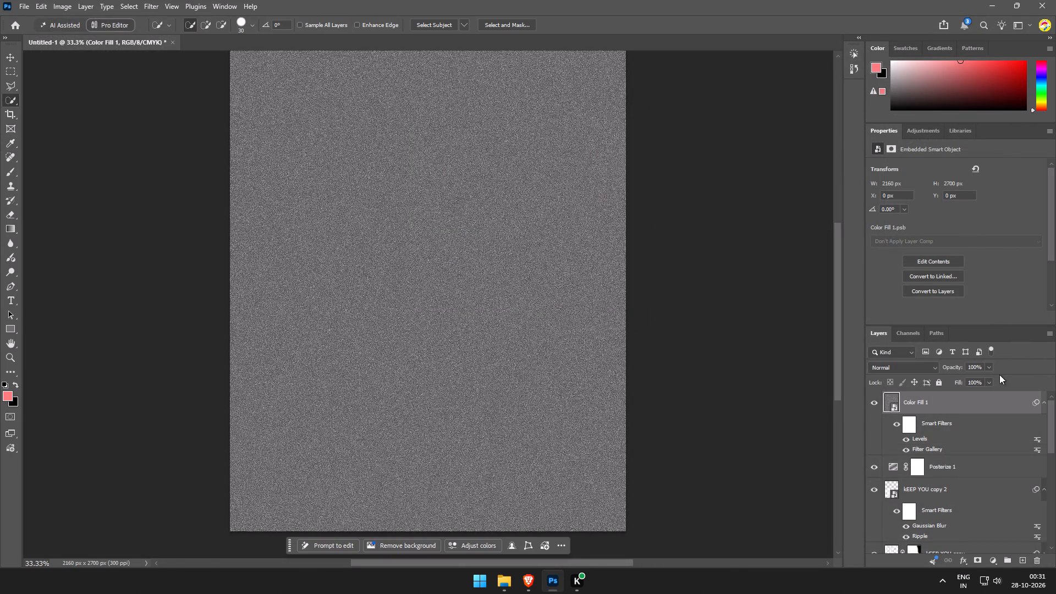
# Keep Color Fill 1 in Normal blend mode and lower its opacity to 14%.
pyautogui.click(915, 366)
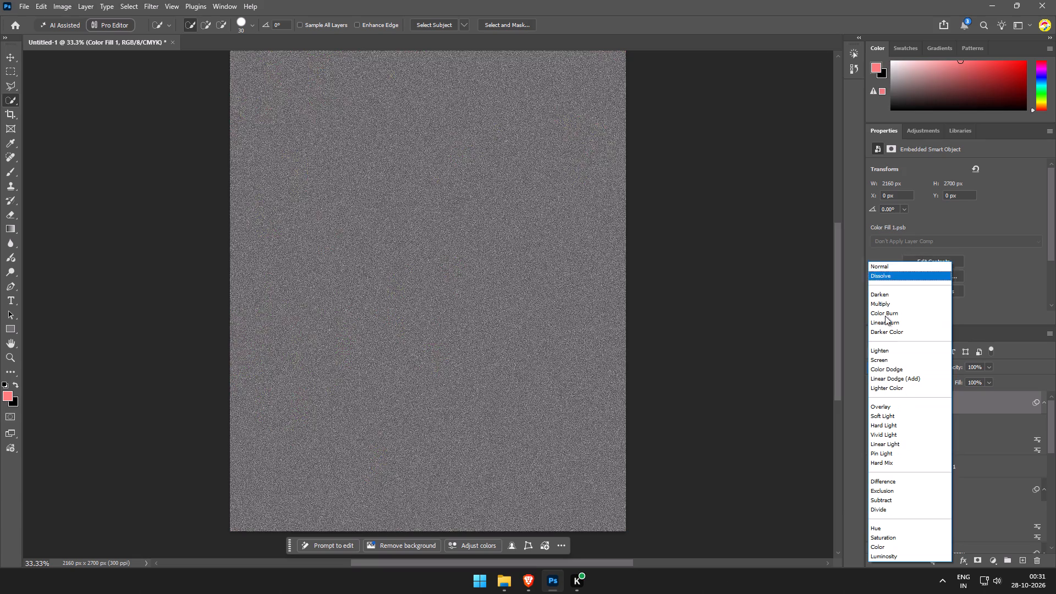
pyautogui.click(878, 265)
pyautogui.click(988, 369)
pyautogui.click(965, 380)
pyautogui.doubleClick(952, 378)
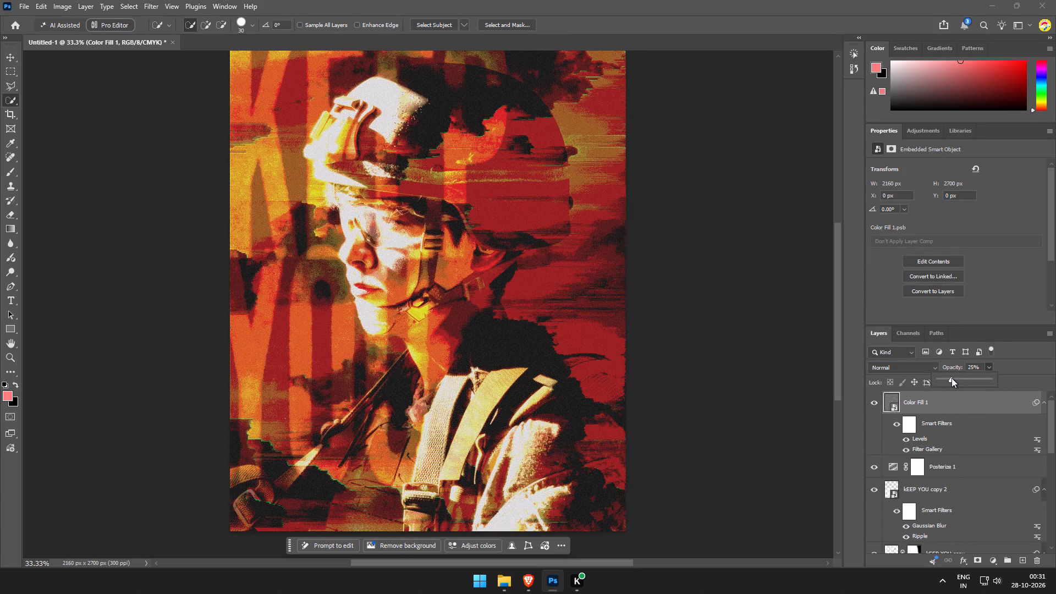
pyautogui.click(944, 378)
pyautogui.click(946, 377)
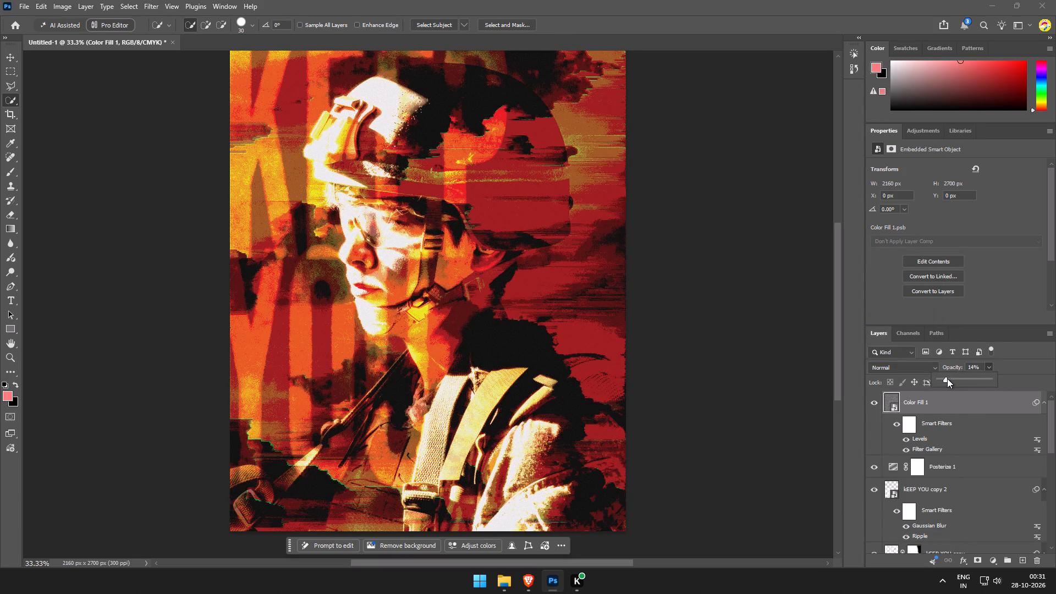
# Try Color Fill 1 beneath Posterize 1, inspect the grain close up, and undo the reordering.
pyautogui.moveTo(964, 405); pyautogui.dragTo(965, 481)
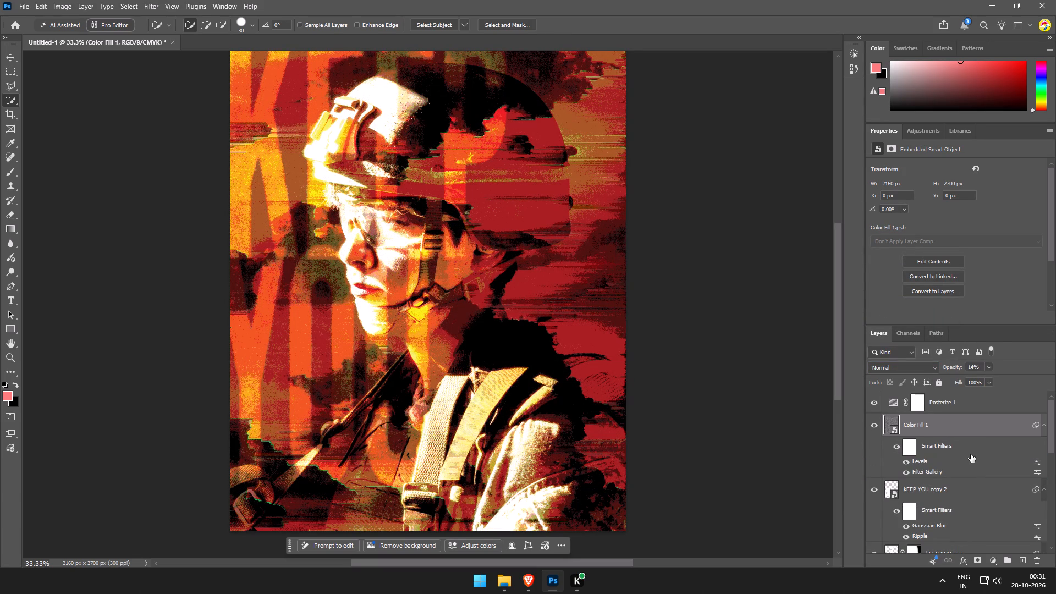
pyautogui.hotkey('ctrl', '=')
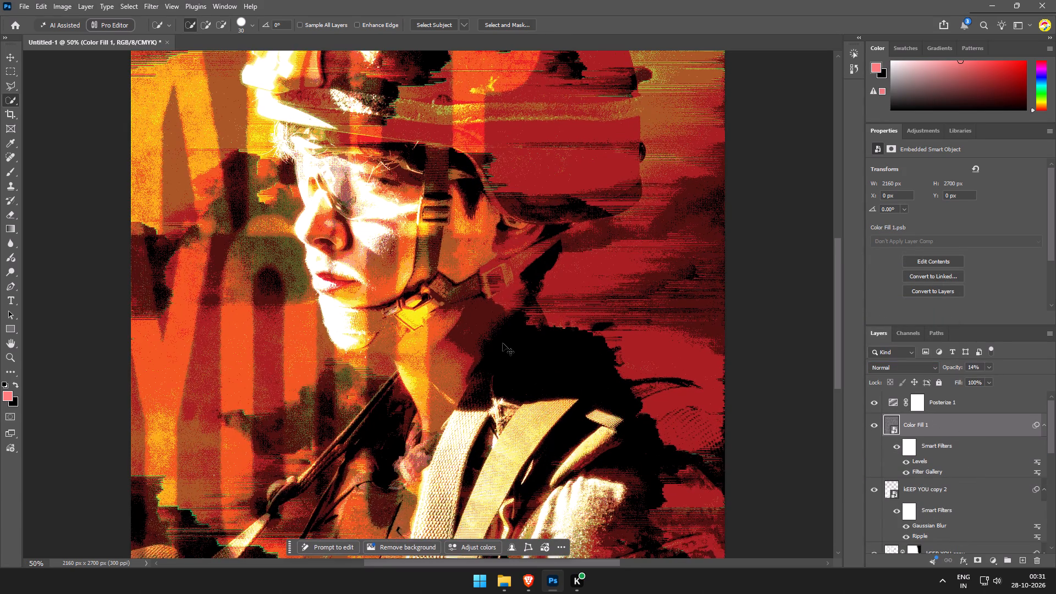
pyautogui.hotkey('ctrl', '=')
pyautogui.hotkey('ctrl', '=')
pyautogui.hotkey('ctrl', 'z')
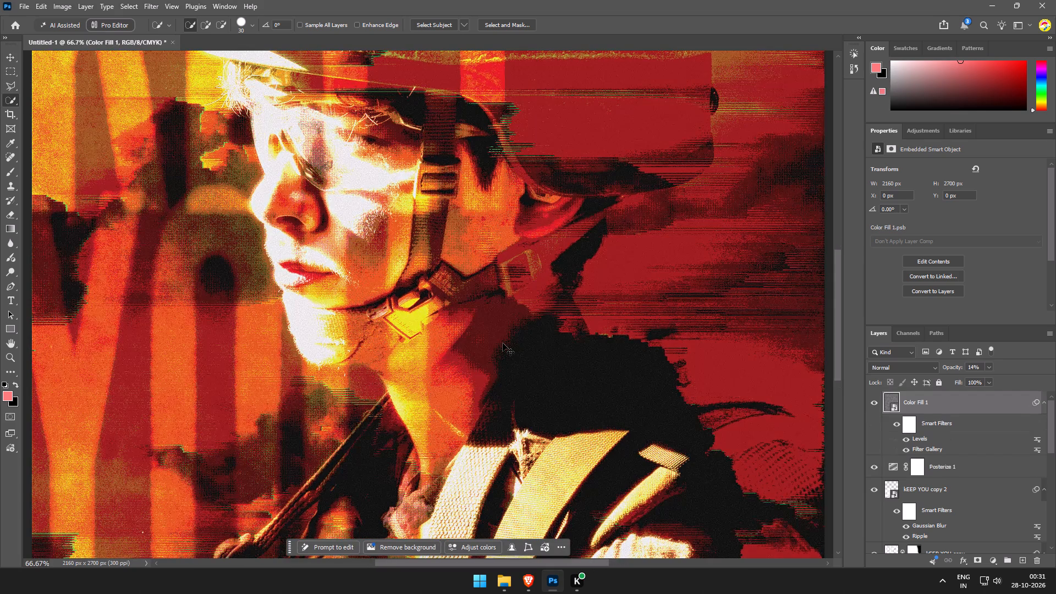
# Compare the poster with Color Fill 1 on and off, and set it to Overlay at 100% opacity.
pyautogui.click(873, 401)
pyautogui.click(873, 401)
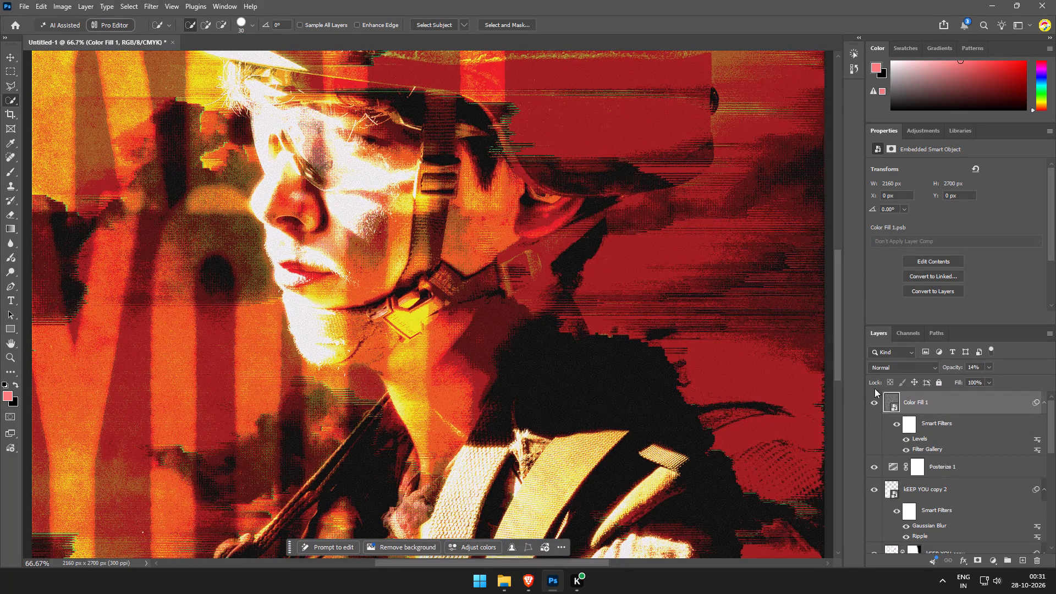
pyautogui.click(895, 365)
pyautogui.click(890, 405)
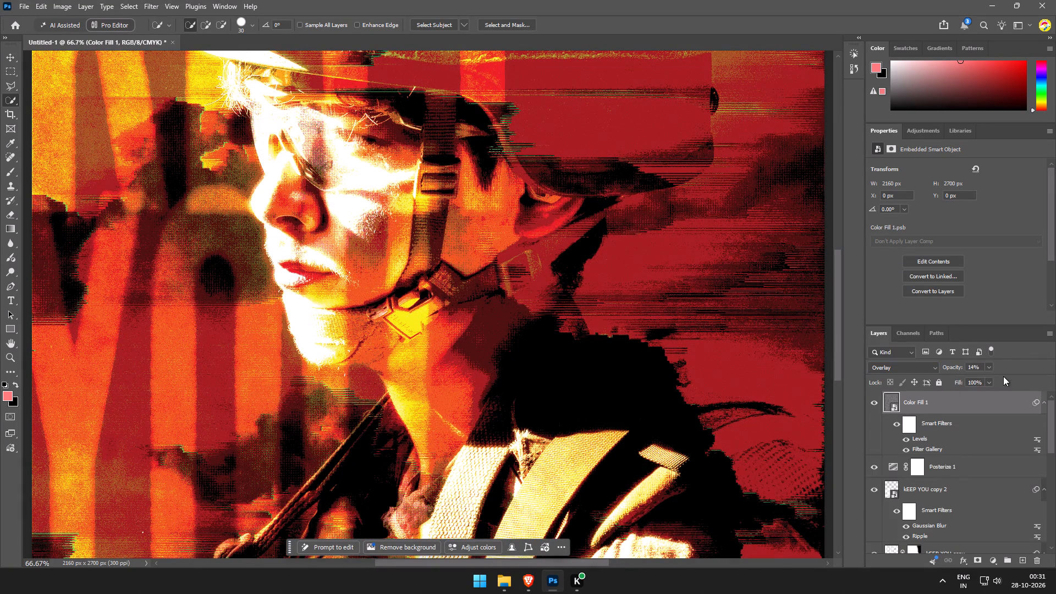
pyautogui.click(989, 370)
pyautogui.moveTo(996, 383); pyautogui.dragTo(1055, 391)
pyautogui.moveTo(1014, 382); pyautogui.dragTo(1053, 383)
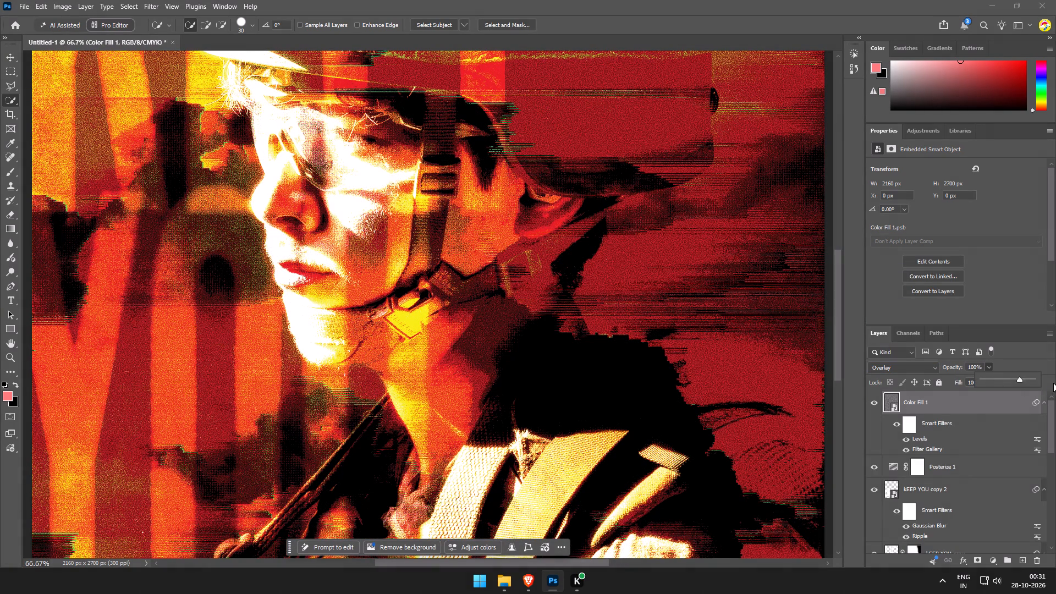
# Examine the Overlay grain's effect by comparing the poster with and without Color Fill 1, close up and zoomed out.
pyautogui.click(871, 399)
pyautogui.click(871, 399)
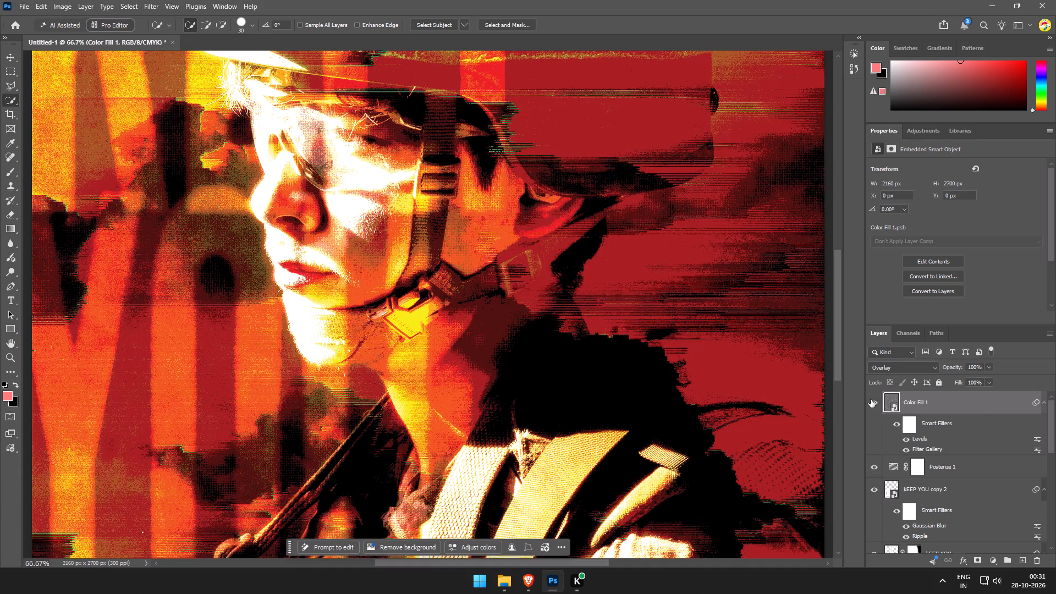
pyautogui.click(871, 399)
pyautogui.click(871, 399)
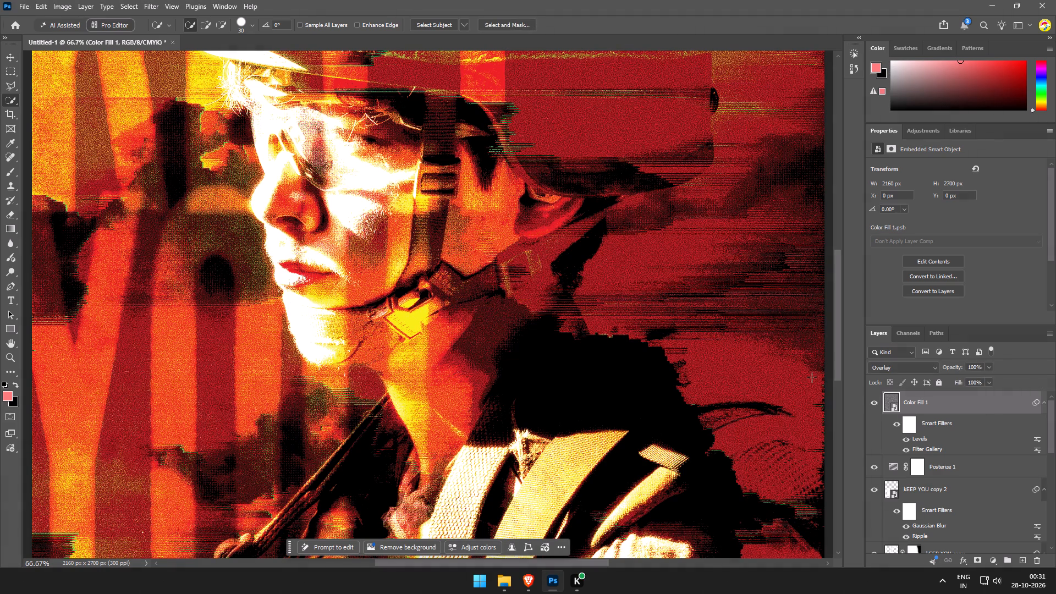
pyautogui.scroll(8, 477, 258)
pyautogui.hotkey('ctrl', '-')
pyautogui.hotkey('ctrl', '-')
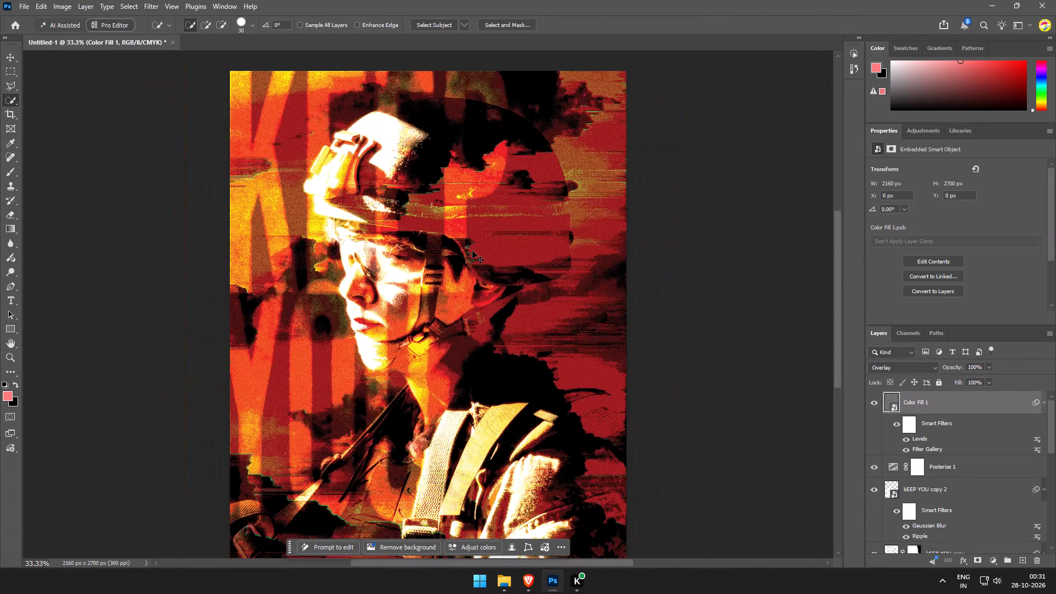
pyautogui.hotkey('ctrl', '-')
pyautogui.hotkey('ctrl', '=')
pyautogui.scroll(-2, 697, 238)
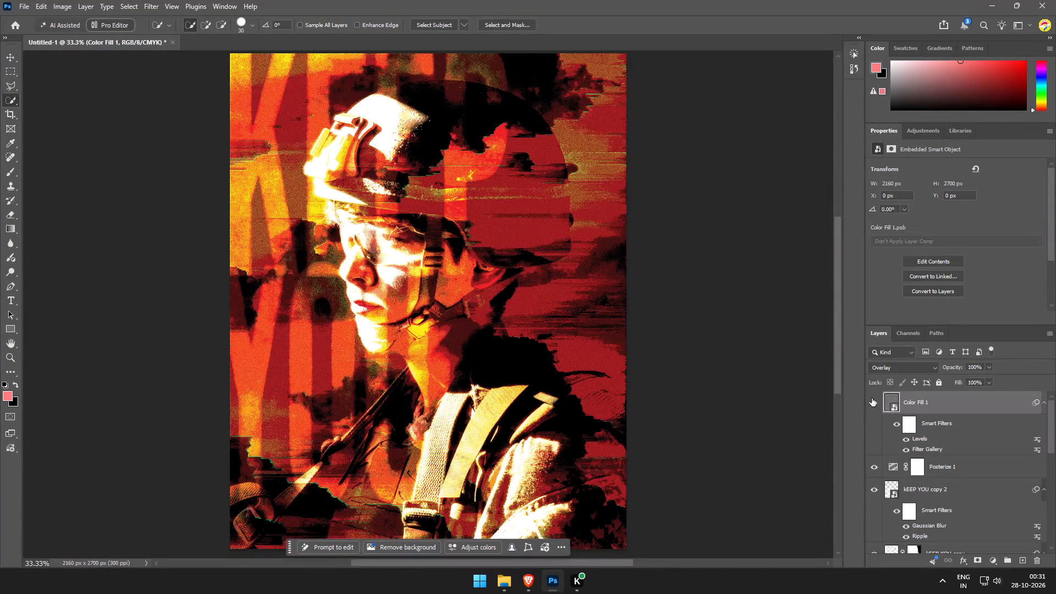
pyautogui.click(872, 398)
pyautogui.click(872, 398)
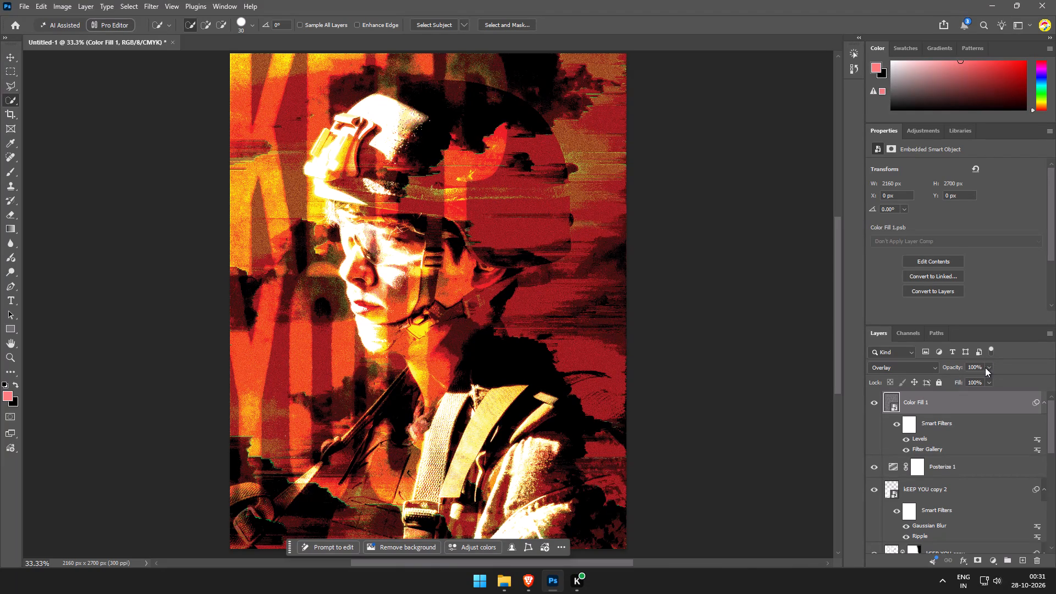
# Reduce Color Fill 1's opacity to 57%.
pyautogui.click(987, 367)
pyautogui.click(974, 373)
pyautogui.click(974, 377)
pyautogui.click(973, 377)
pyautogui.click(967, 378)
pyautogui.click(923, 399)
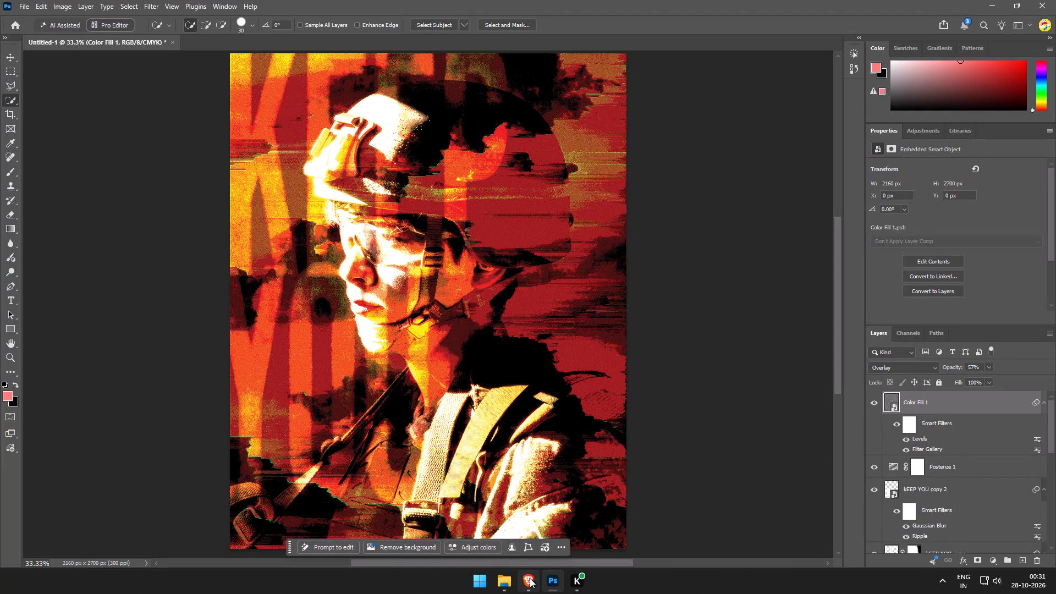
# Switch to Brave, browse Unsplash's Experimental photos and open the multicolored abstract paint texture in a new tab.
pyautogui.click(530, 578)
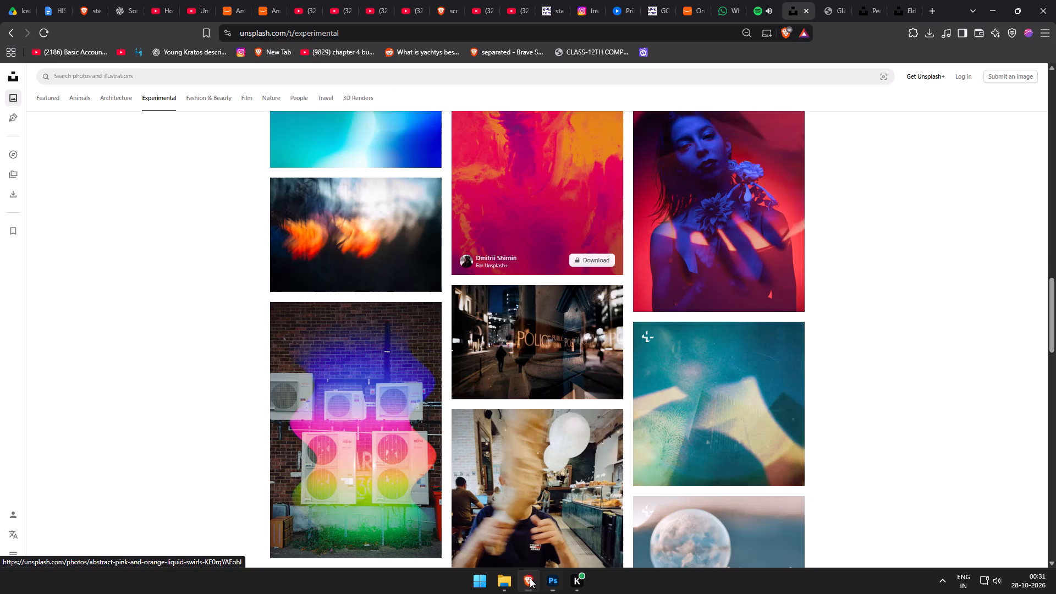
pyautogui.scroll(-7, 635, 304)
pyautogui.scroll(-5, 562, 317)
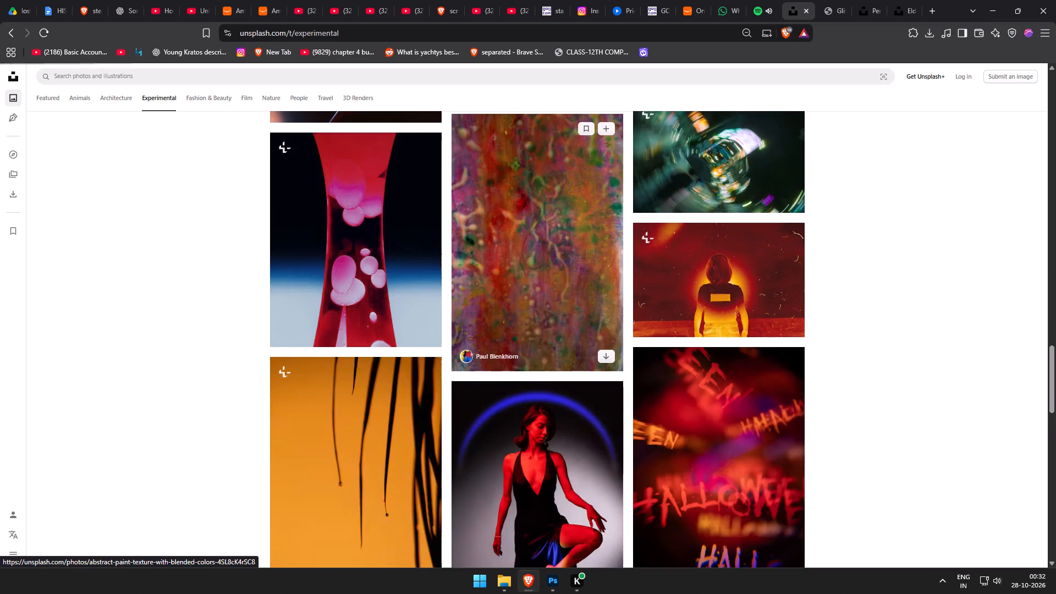
pyautogui.scroll(4, 583, 233)
pyautogui.rightClick(529, 249)
pyautogui.click(575, 251)
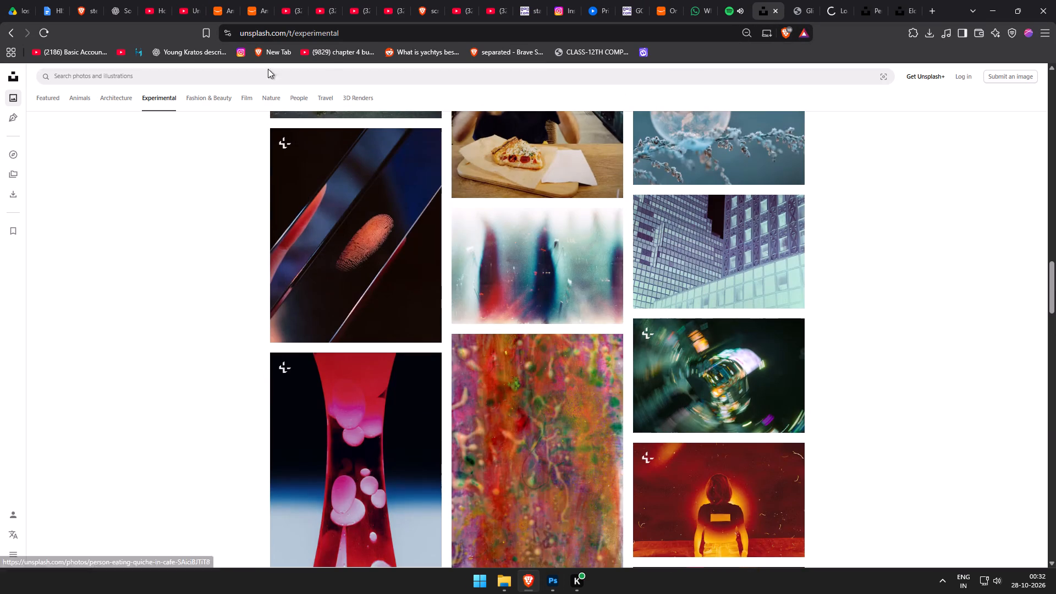
# Open the Unsplash home page in a new tab and search it for TEXTURE.
pyautogui.rightClick(21, 80)
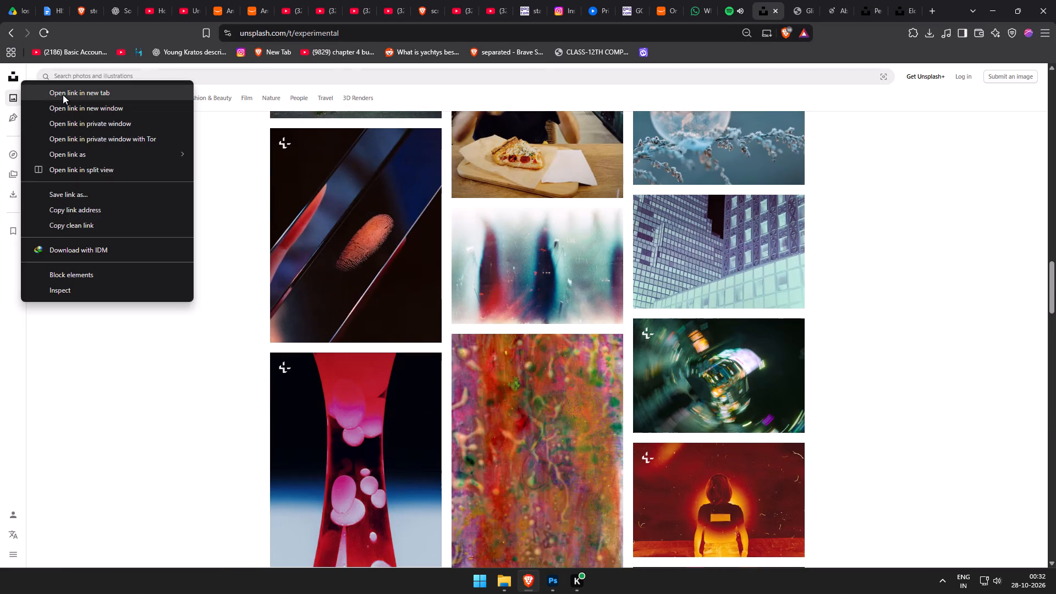
pyautogui.click(62, 91)
pyautogui.click(838, 1)
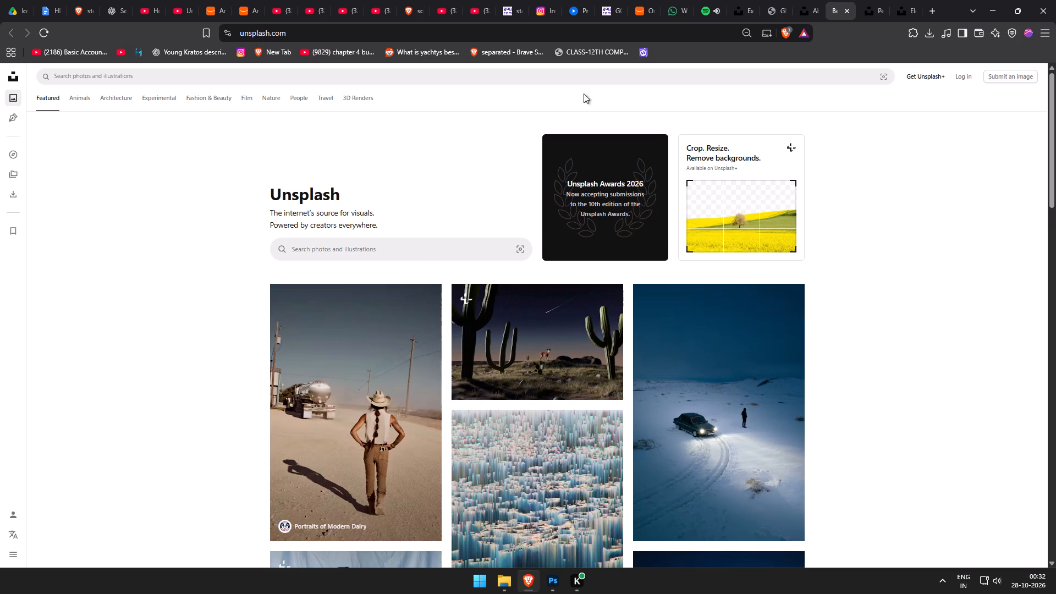
pyautogui.click(219, 74)
pyautogui.write('TEXTURE')
pyautogui.scroll(-5, 545, 302)
pyautogui.scroll(4, 547, 250)
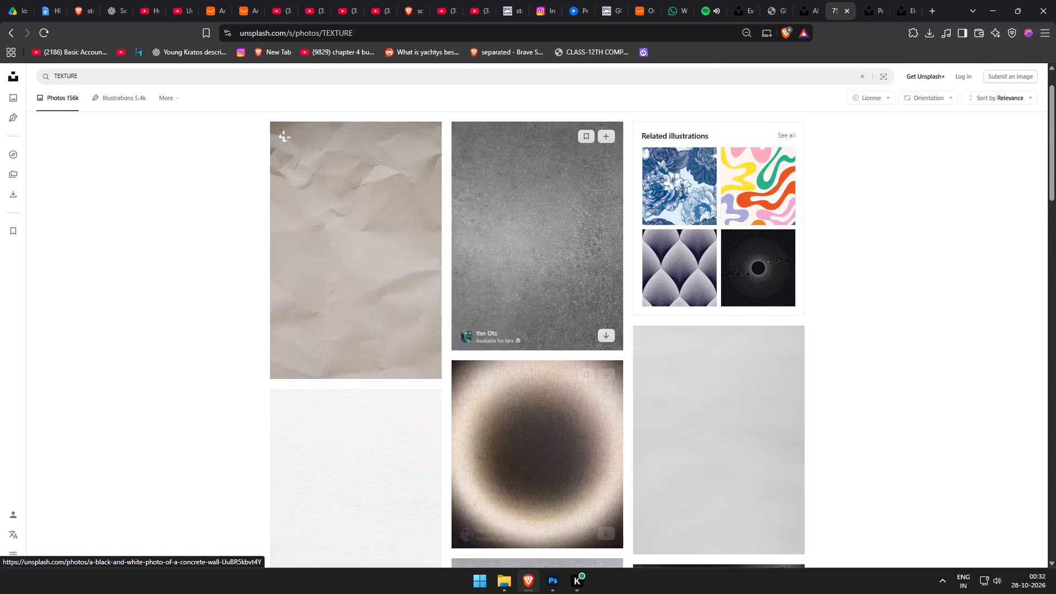
# Open the black-and-white concrete wall photo in a new tab and download it for free.
pyautogui.rightClick(565, 221)
pyautogui.click(588, 230)
pyautogui.click(834, 0)
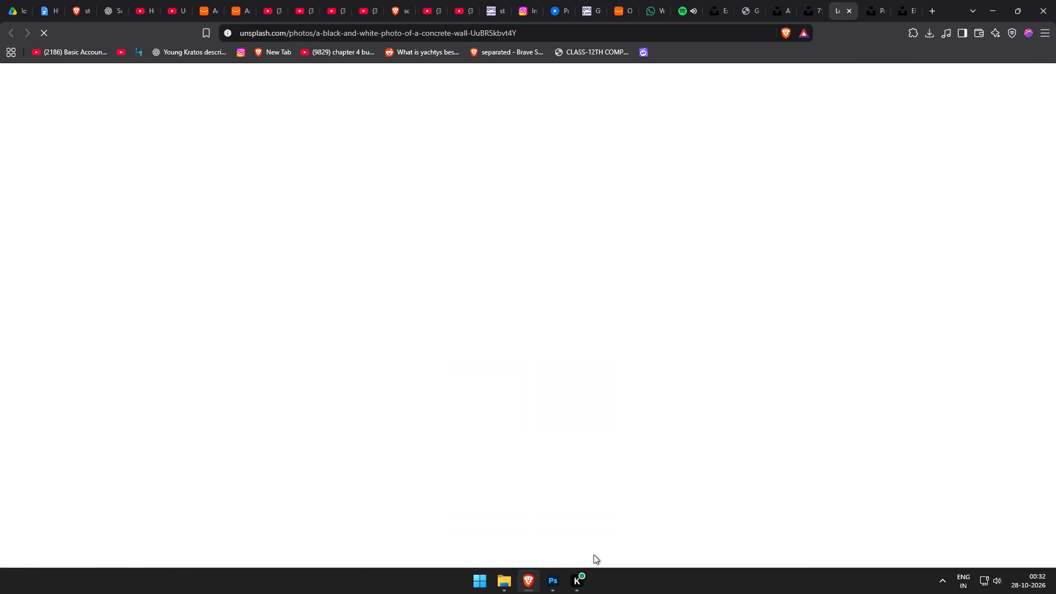
pyautogui.click(978, 103)
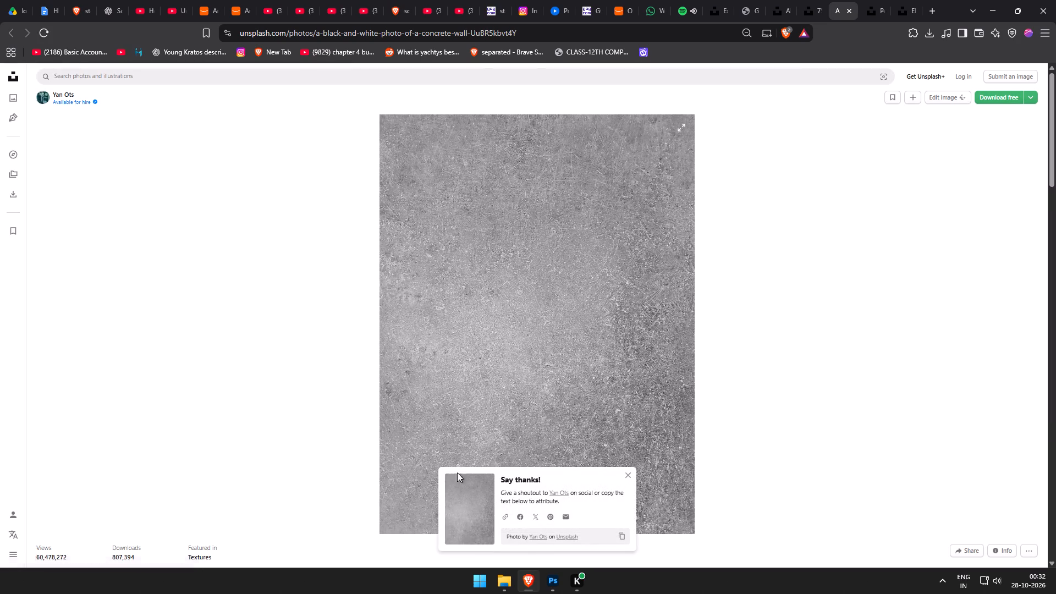
pyautogui.click(439, 531)
# Place the downloaded concrete texture into the Photoshop poster, scaled to about 18.5% and horizontally centered so it covers the canvas.
pyautogui.moveTo(831, 65); pyautogui.dragTo(562, 582)
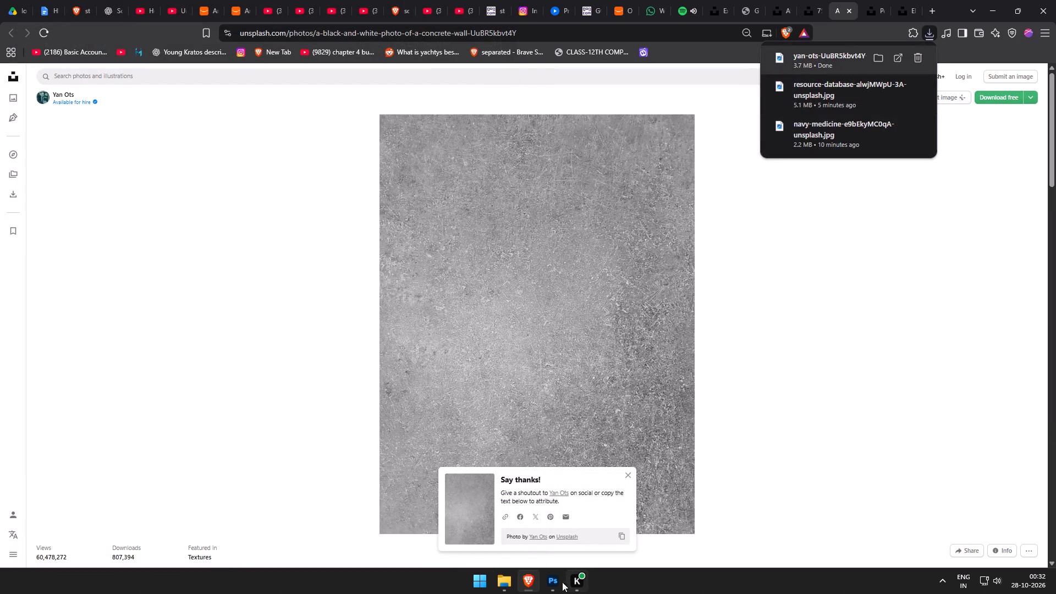
pyautogui.moveTo(562, 582); pyautogui.dragTo(519, 358)
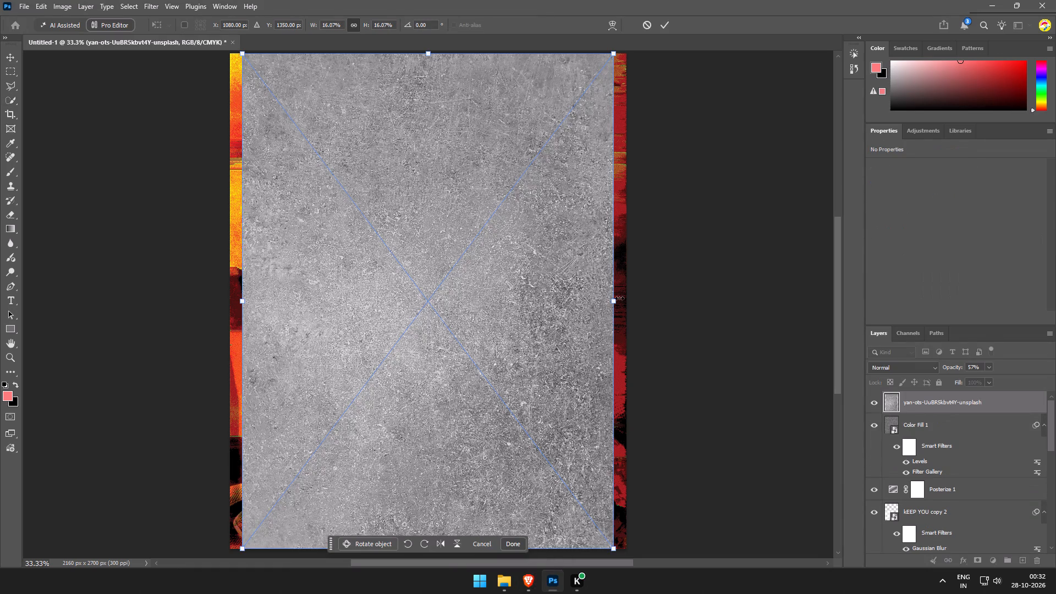
pyautogui.moveTo(613, 300); pyautogui.dragTo(669, 295)
pyautogui.moveTo(593, 263); pyautogui.dragTo(533, 243)
pyautogui.moveTo(575, 187); pyautogui.dragTo(609, 185)
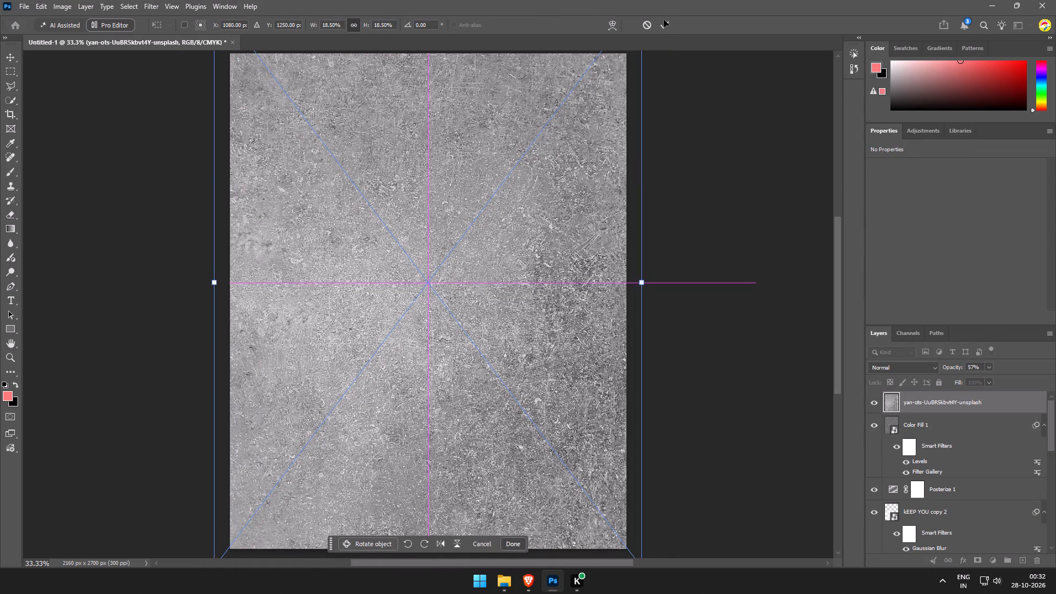
pyautogui.doubleClick(664, 20)
# Set the concrete texture layer's blend mode to Vivid Light and compare the poster with and without it.
pyautogui.click(914, 370)
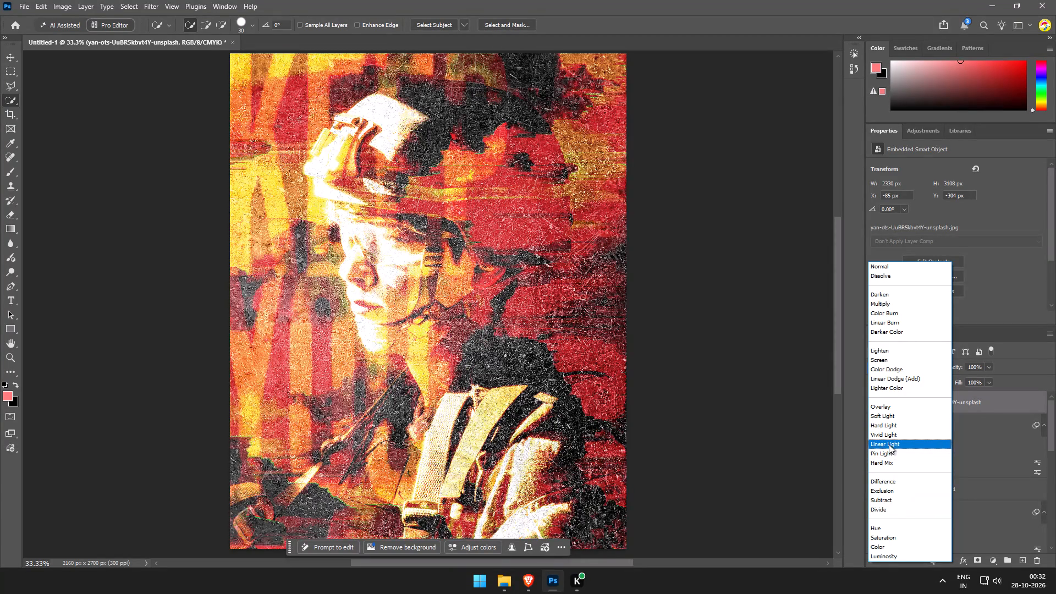
pyautogui.click(889, 433)
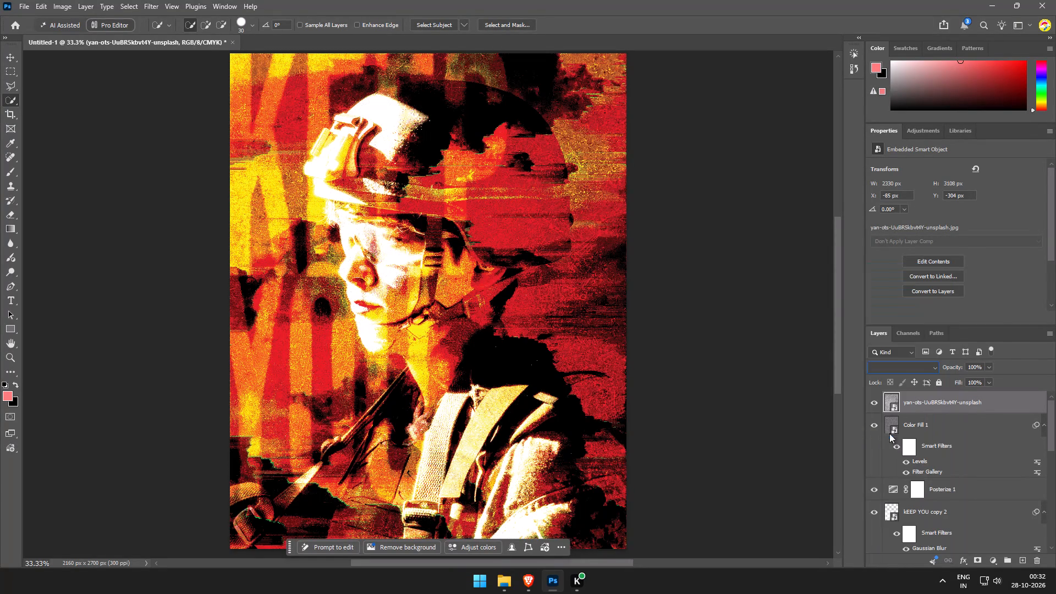
pyautogui.click(874, 407)
pyautogui.click(874, 406)
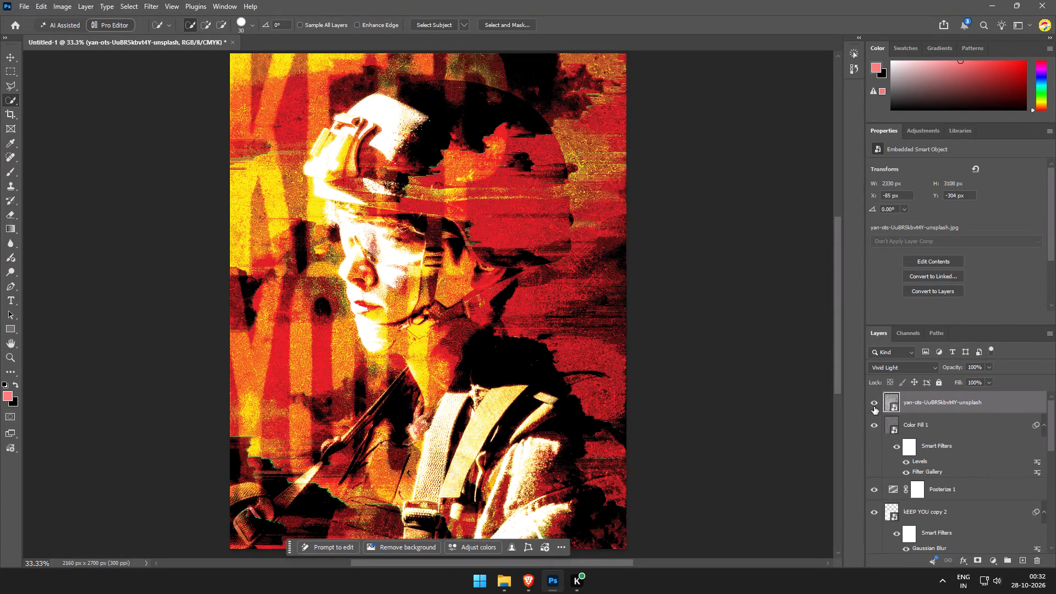
# Lower the concrete texture layer's opacity to 68%.
pyautogui.click(991, 366)
pyautogui.click(978, 381)
pyautogui.click(974, 381)
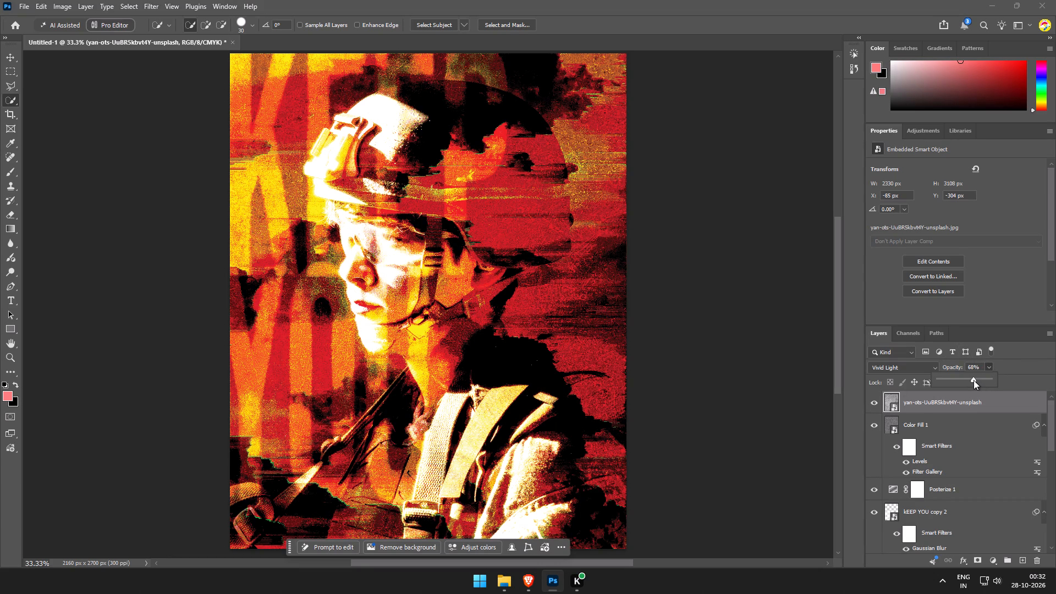
# Compare the poster with and without the concrete texture layer.
pyautogui.scroll(-4, 560, 333)
pyautogui.scroll(7, 558, 330)
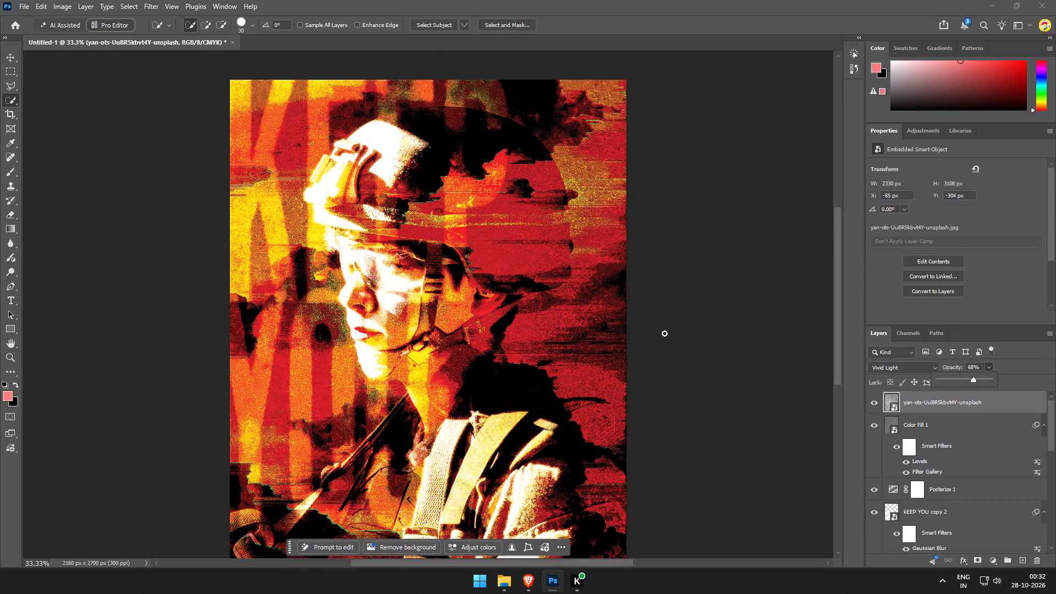
pyautogui.click(875, 404)
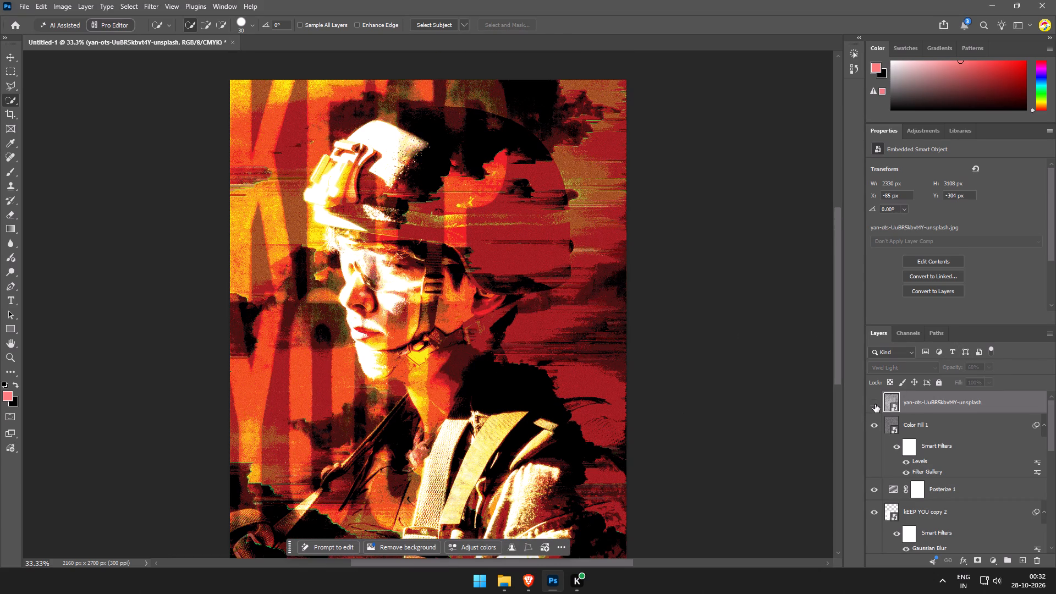
pyautogui.click(875, 404)
# Switch to Brave and search Unsplash for "diamond TEXTURE".
pyautogui.click(529, 576)
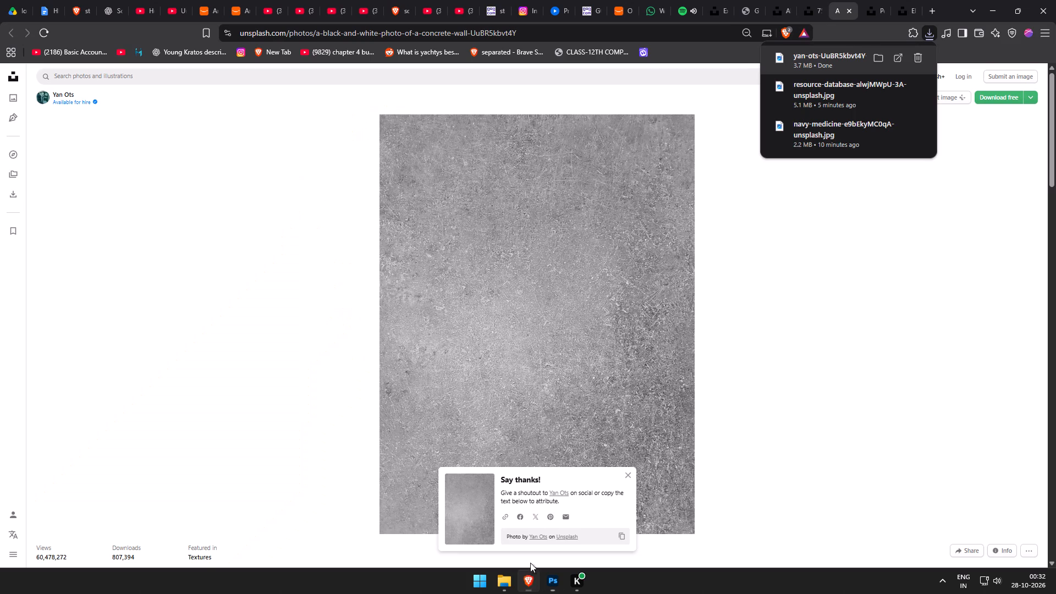
pyautogui.click(778, 0)
pyautogui.click(803, 0)
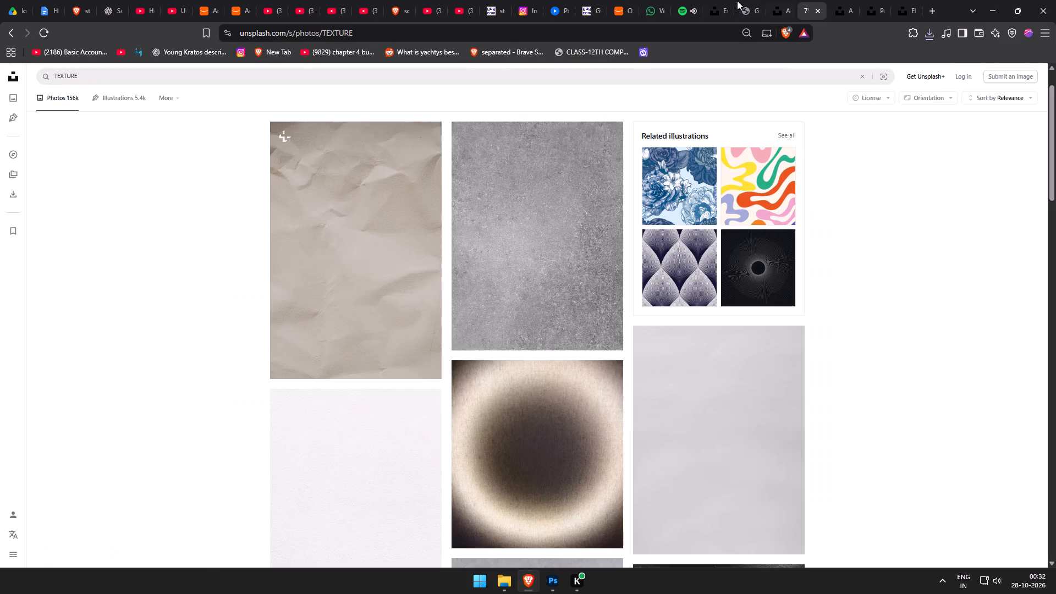
pyautogui.click(54, 79)
pyautogui.write('gl')
pyautogui.press('BackSpace')
pyautogui.press('BackSpace')
pyautogui.write('diamond')
pyautogui.press('Return')
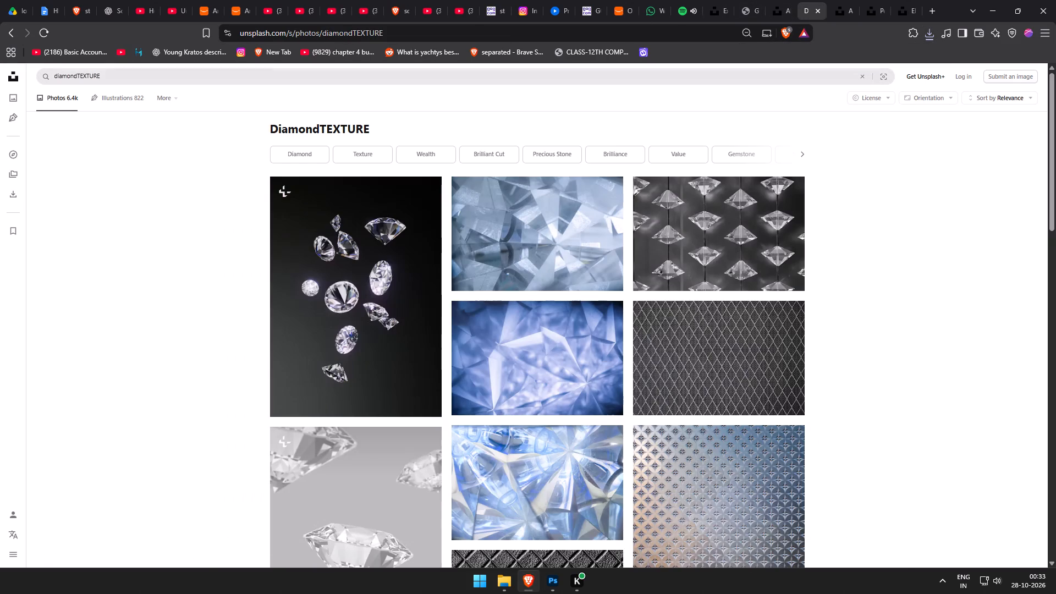
pyautogui.click(75, 77)
pyautogui.click(78, 78)
pyautogui.press('space')
pyautogui.press('Return')
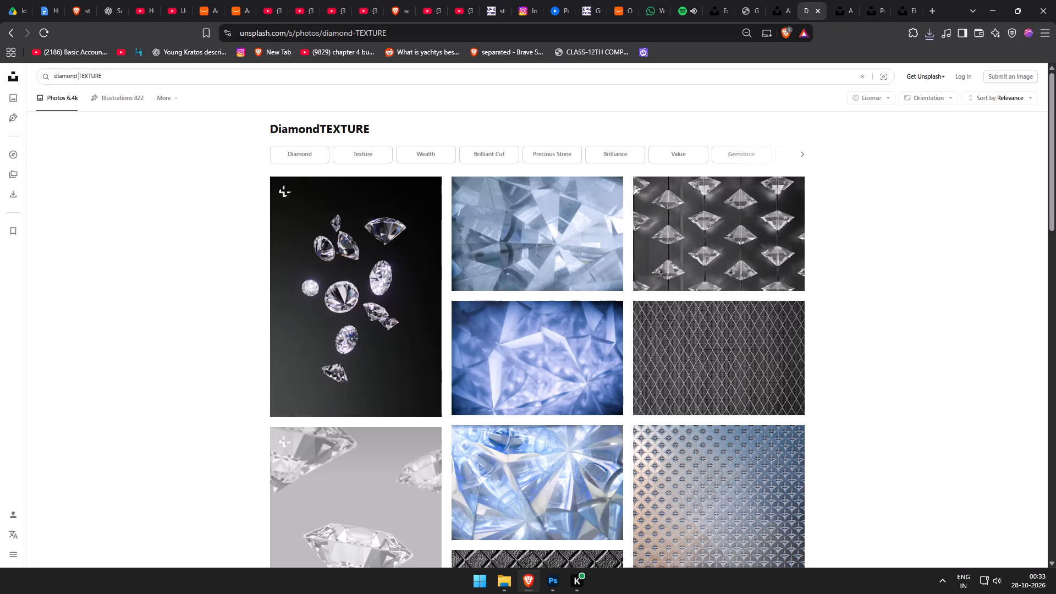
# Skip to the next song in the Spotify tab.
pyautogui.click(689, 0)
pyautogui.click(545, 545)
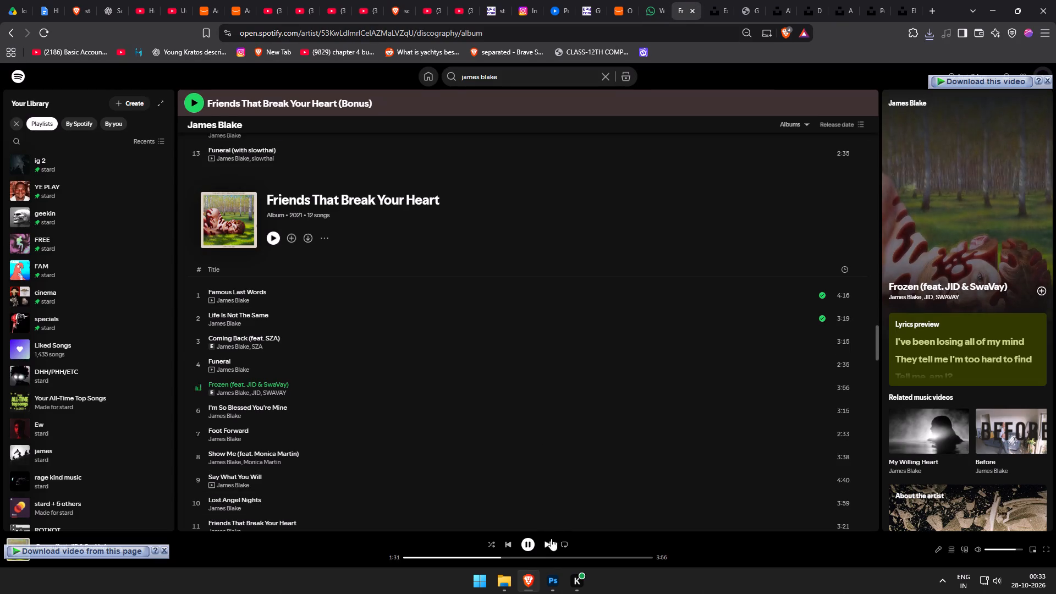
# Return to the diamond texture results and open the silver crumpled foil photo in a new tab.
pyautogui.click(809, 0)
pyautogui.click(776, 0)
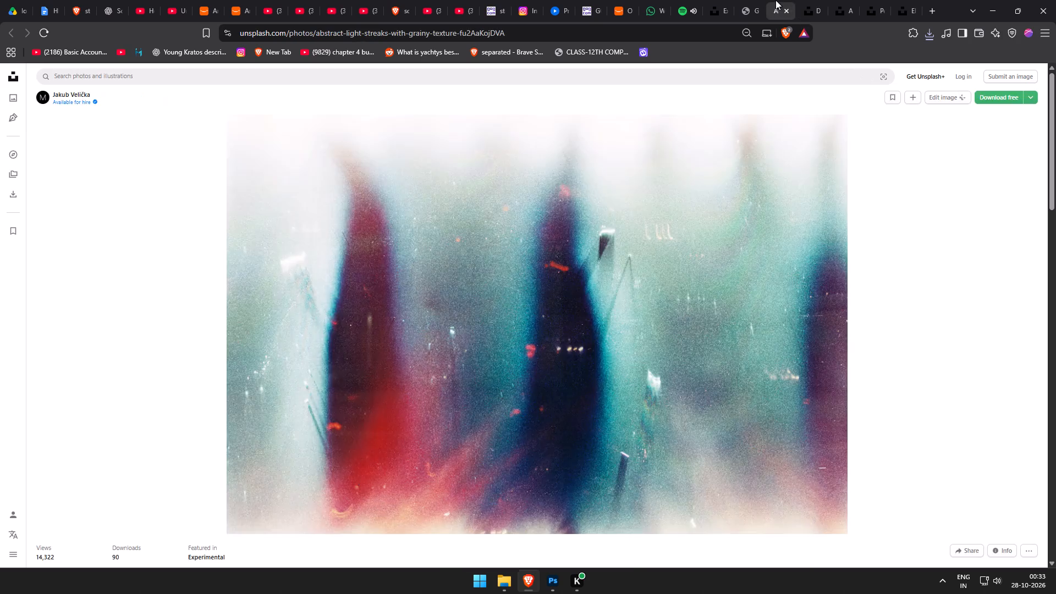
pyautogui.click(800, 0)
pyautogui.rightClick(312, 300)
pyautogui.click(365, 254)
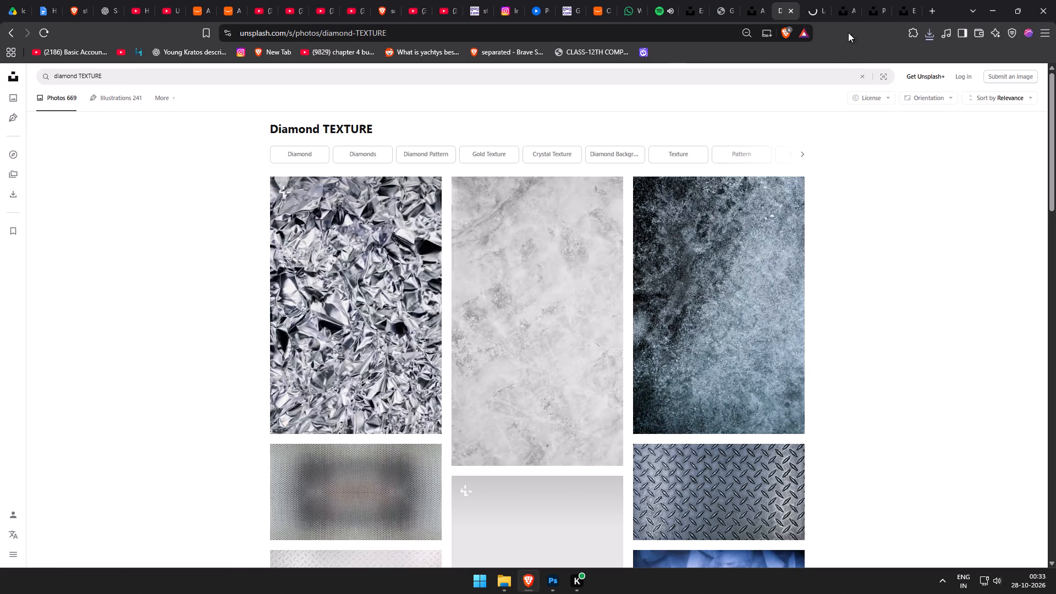
# Open the pale blue crumpled foil photo in a new tab, close the silver foil tab and view the blue one.
pyautogui.scroll(-16, 725, 292)
pyautogui.scroll(5, 712, 276)
pyautogui.rightClick(732, 213)
pyautogui.rightClick(568, 222)
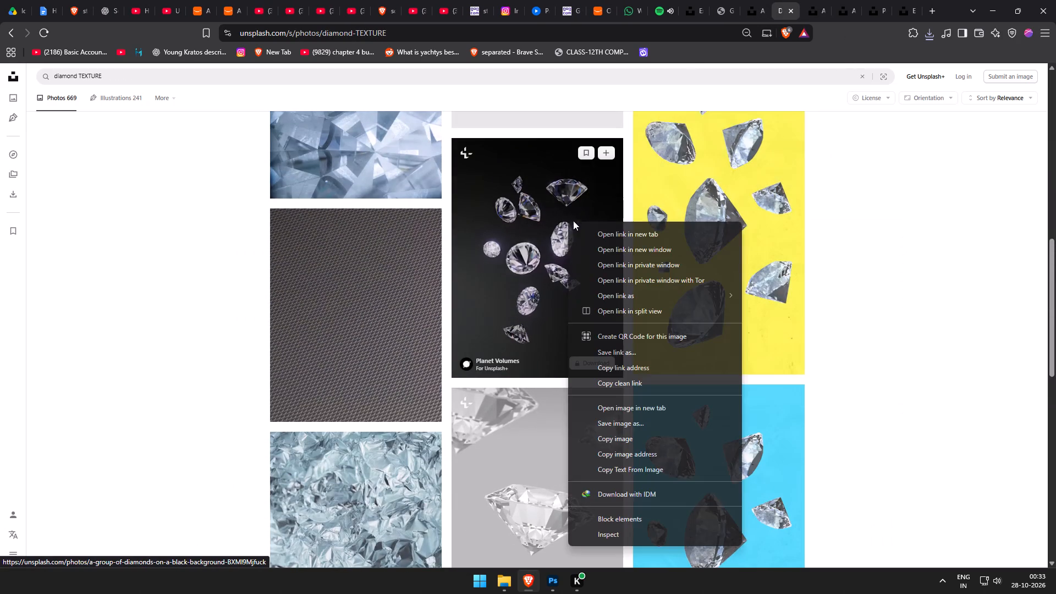
pyautogui.scroll(-6, 860, 251)
pyautogui.rightClick(394, 188)
pyautogui.click(449, 196)
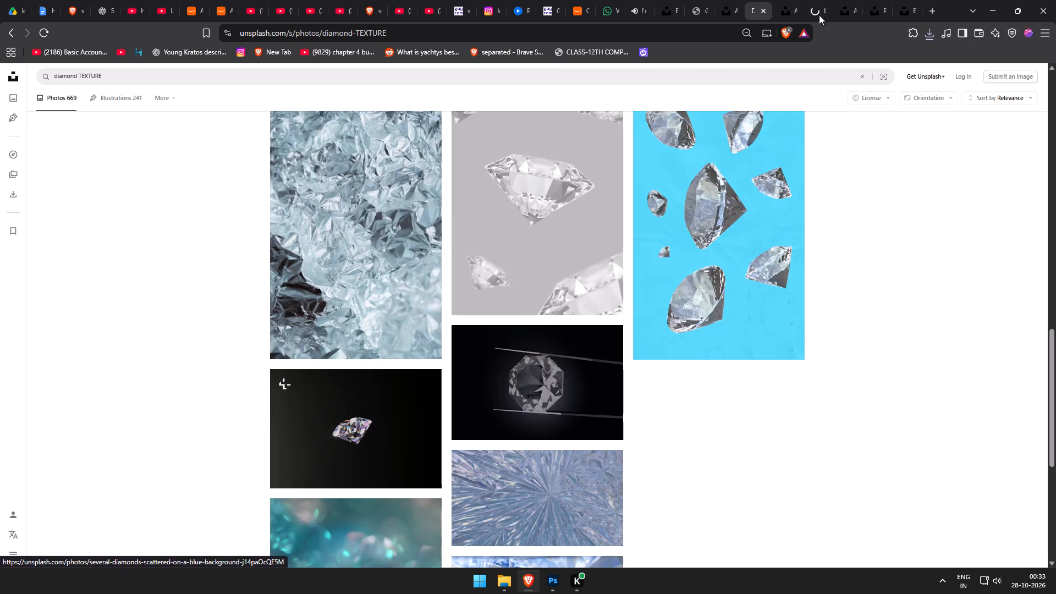
pyautogui.click(784, 0)
pyautogui.click(785, 4)
pyautogui.click(796, 8)
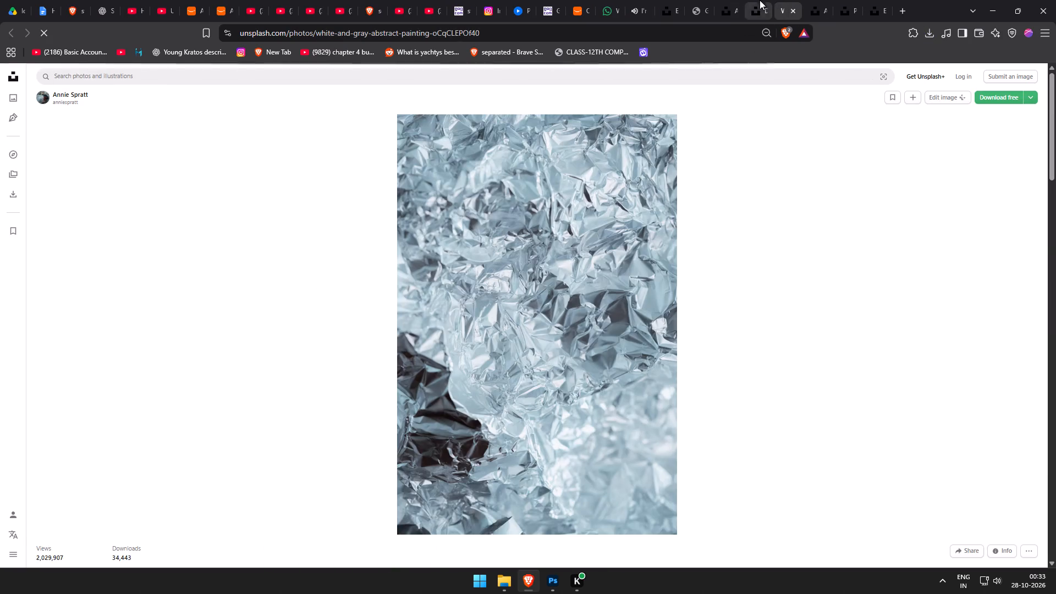
# Open the photo of a group of diamonds on a black background in a new tab from the search results.
pyautogui.click(759, 0)
pyautogui.scroll(5, 780, 195)
pyautogui.scroll(-4, 800, 241)
pyautogui.scroll(-5, 712, 244)
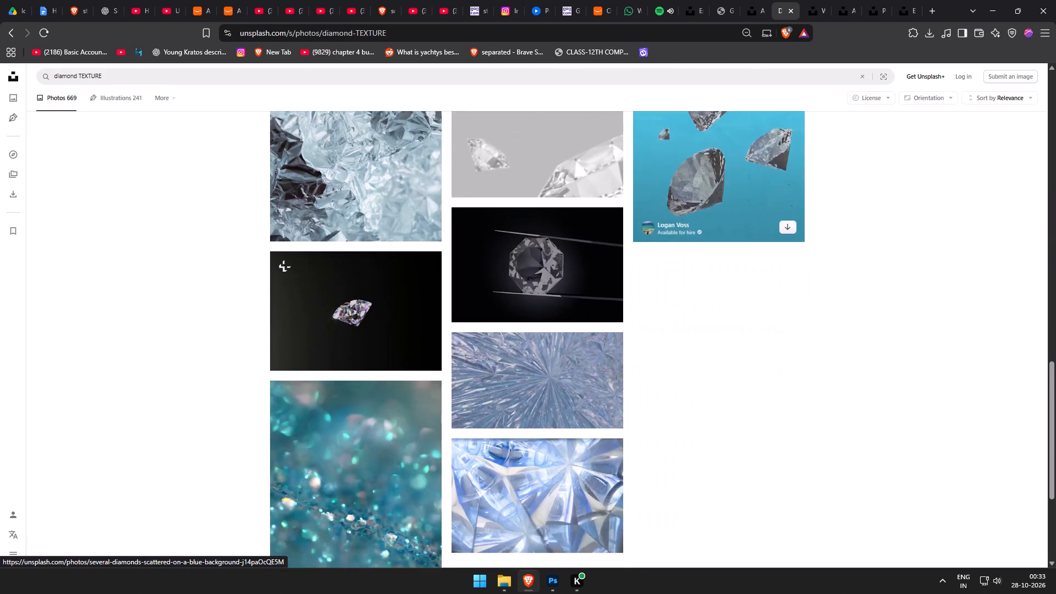
pyautogui.scroll(-2, 734, 226)
pyautogui.scroll(13, 732, 228)
pyautogui.rightClick(579, 255)
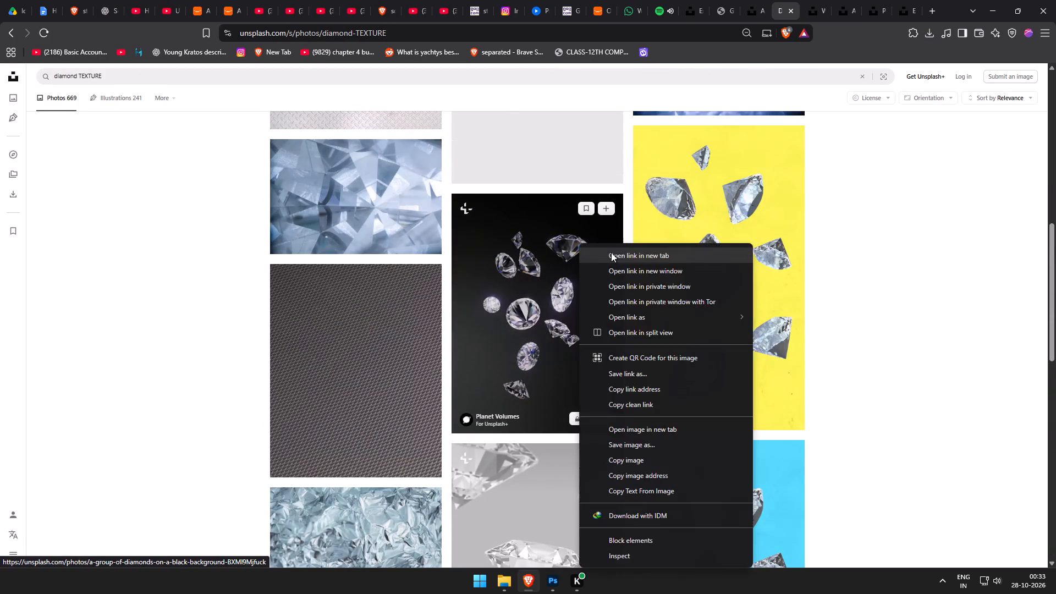
pyautogui.click(614, 252)
pyautogui.moveTo(813, 0); pyautogui.dragTo(770, 0)
# Open the related photo of clear diamonds on a grey background and save its image as an AVIF file in Downloads.
pyautogui.scroll(-8, 703, 296)
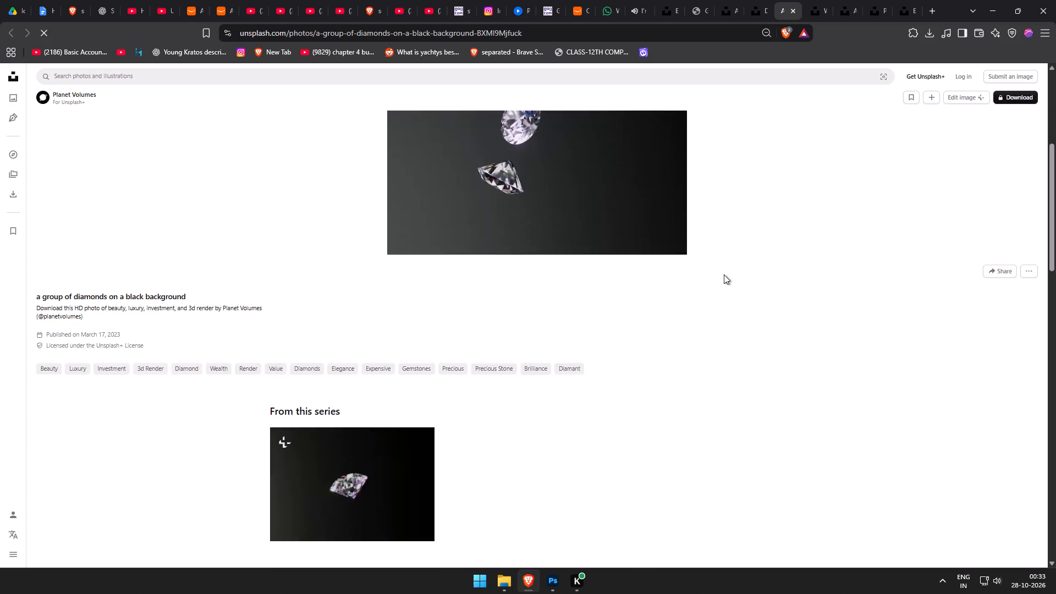
pyautogui.scroll(-5, 724, 274)
pyautogui.click(572, 203)
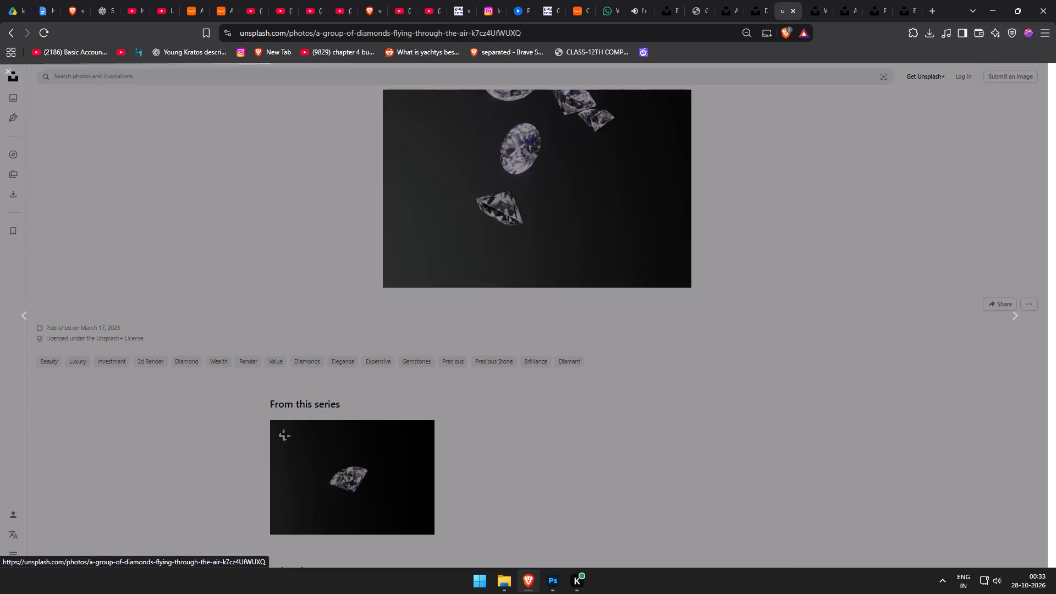
pyautogui.rightClick(544, 225)
pyautogui.click(566, 248)
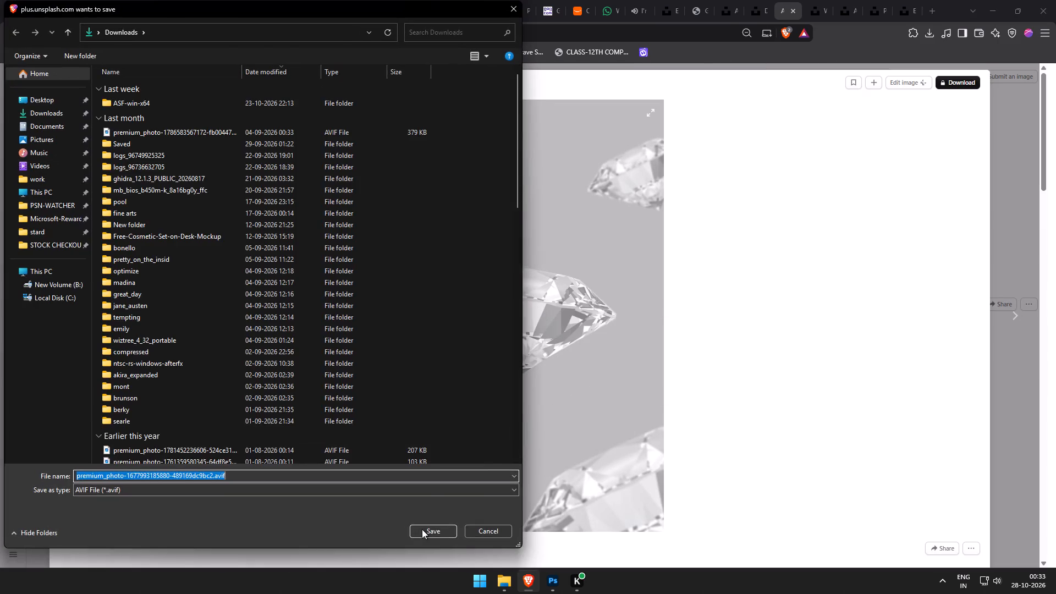
pyautogui.click(422, 529)
# Place the saved diamond image into the Photoshop poster, scaled to about 2257 × 3388 px with its left edge on the canvas edge.
pyautogui.moveTo(805, 67); pyautogui.dragTo(558, 581)
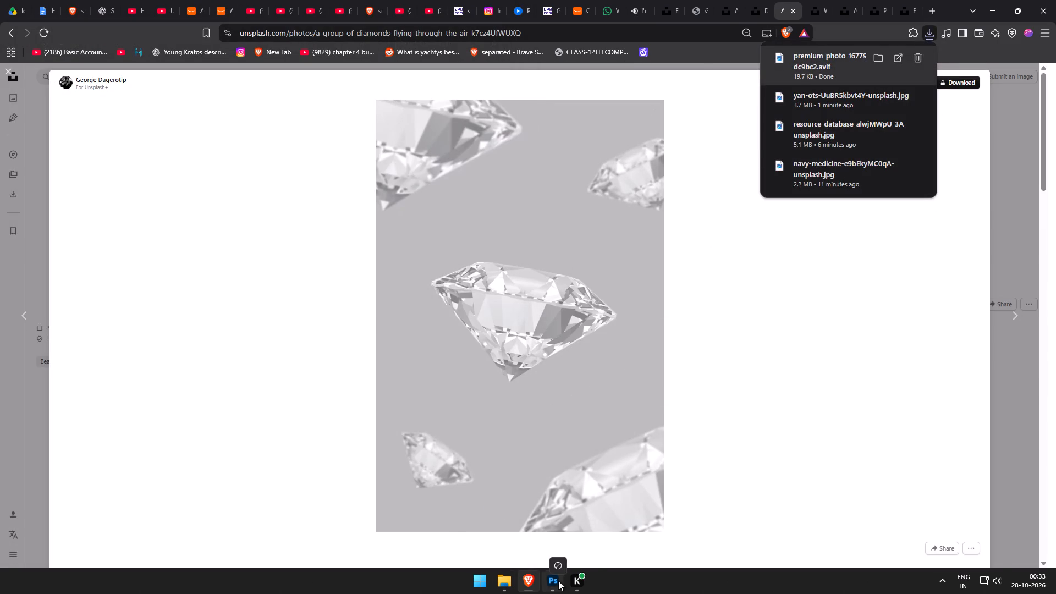
pyautogui.moveTo(558, 581); pyautogui.dragTo(560, 430)
pyautogui.moveTo(597, 317); pyautogui.dragTo(681, 321)
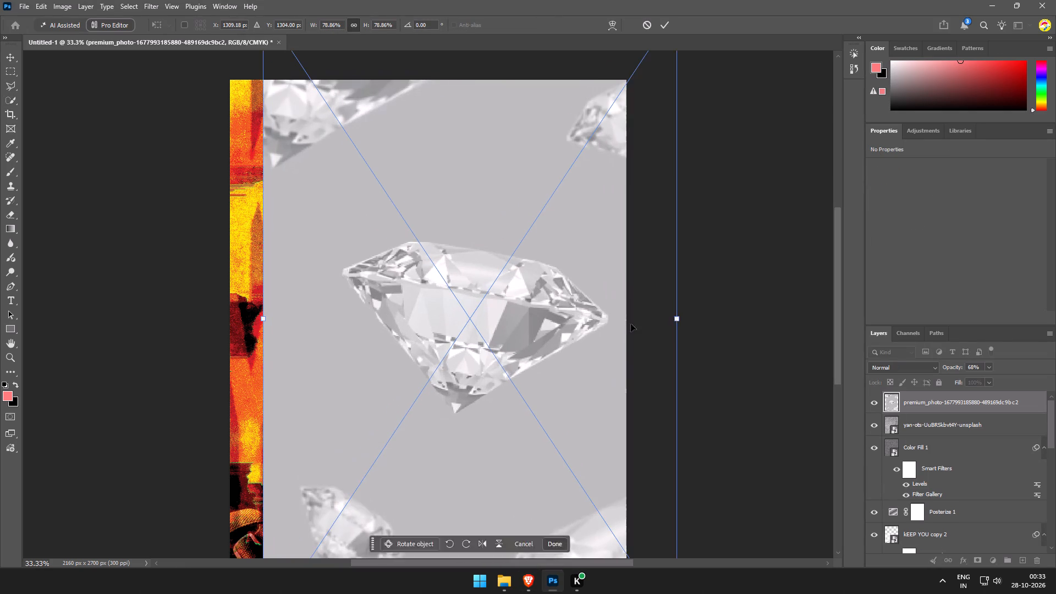
pyautogui.moveTo(599, 326); pyautogui.dragTo(567, 328)
pyautogui.click(666, 28)
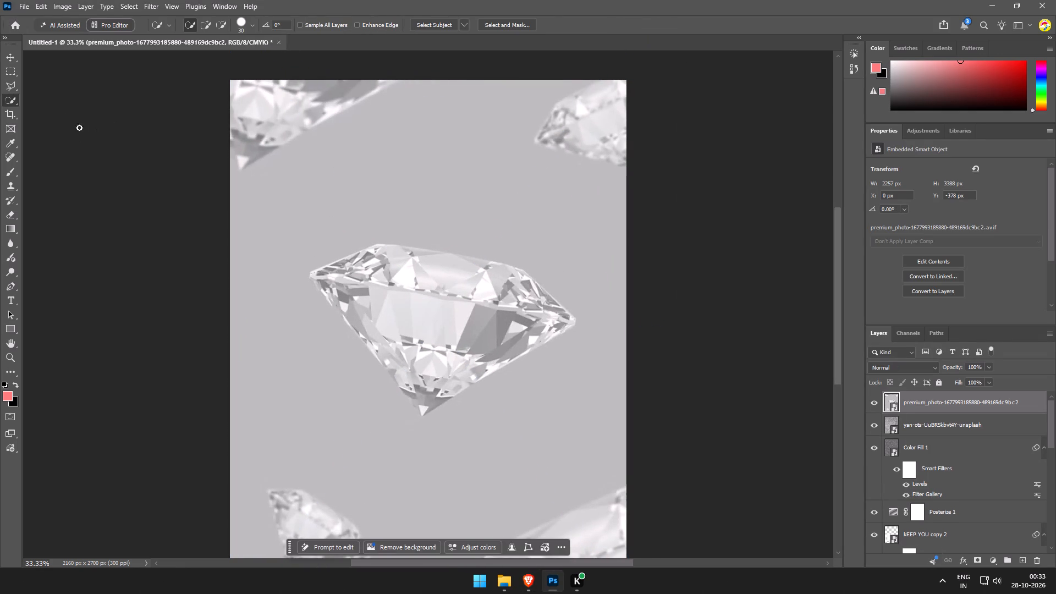
# Select the central diamond with Select Subject, copy it onto its own layer and hide the original diamond image.
pyautogui.click(430, 21)
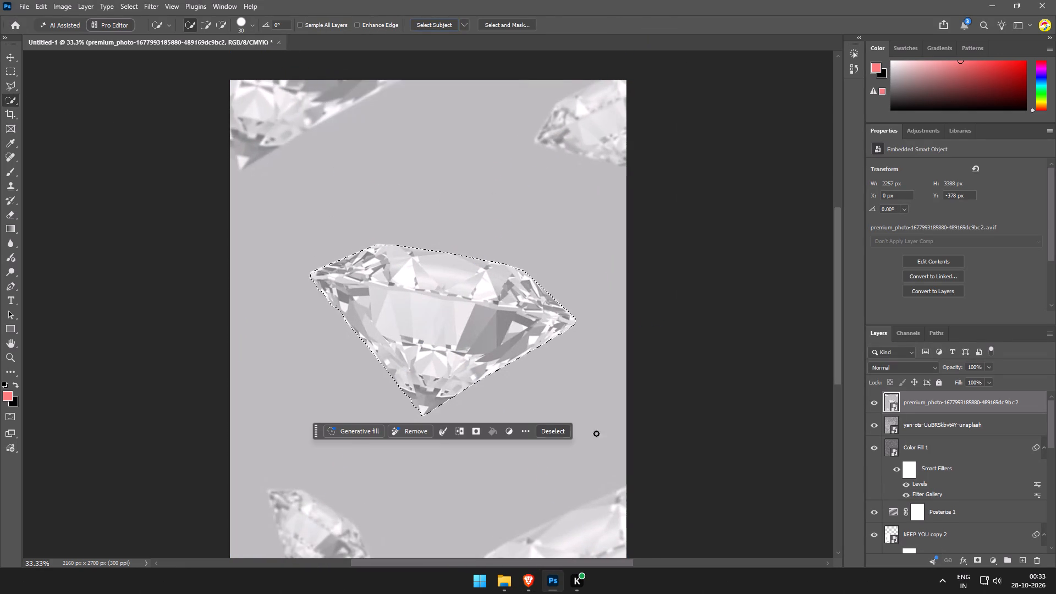
pyautogui.hotkey('ctrl', 'j')
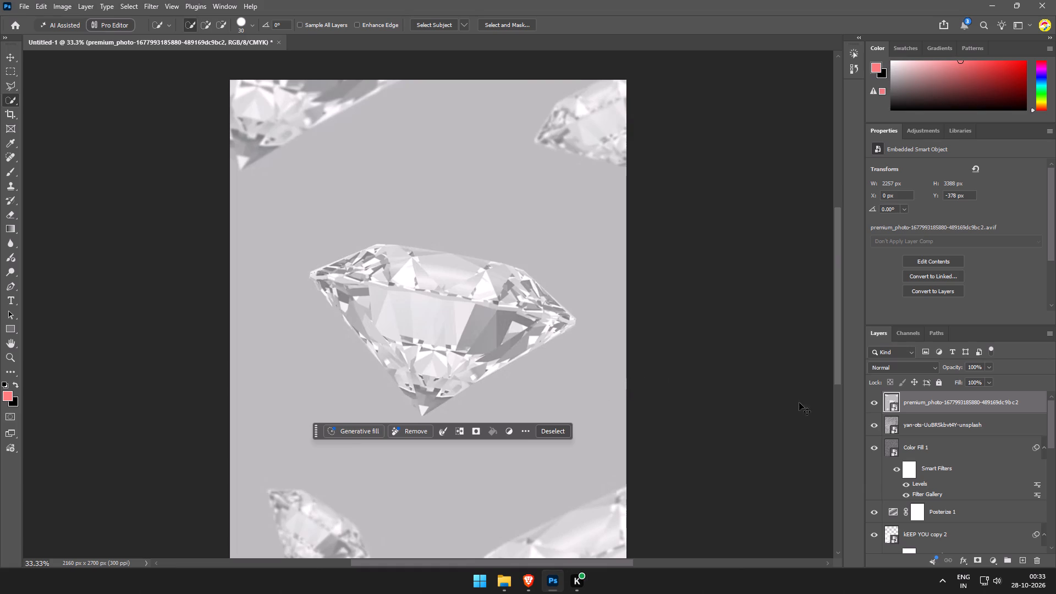
pyautogui.click(867, 428)
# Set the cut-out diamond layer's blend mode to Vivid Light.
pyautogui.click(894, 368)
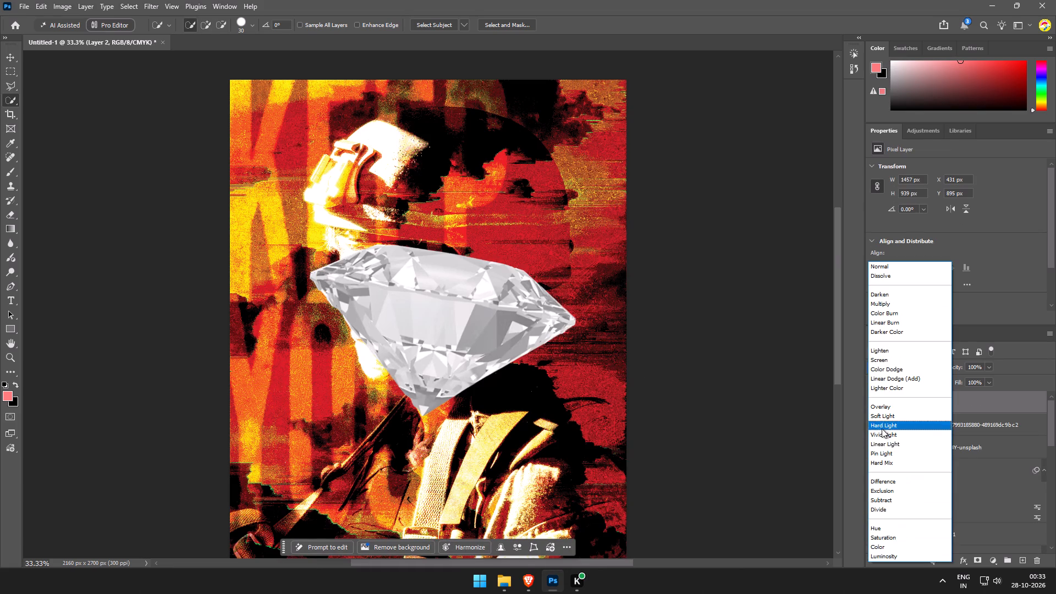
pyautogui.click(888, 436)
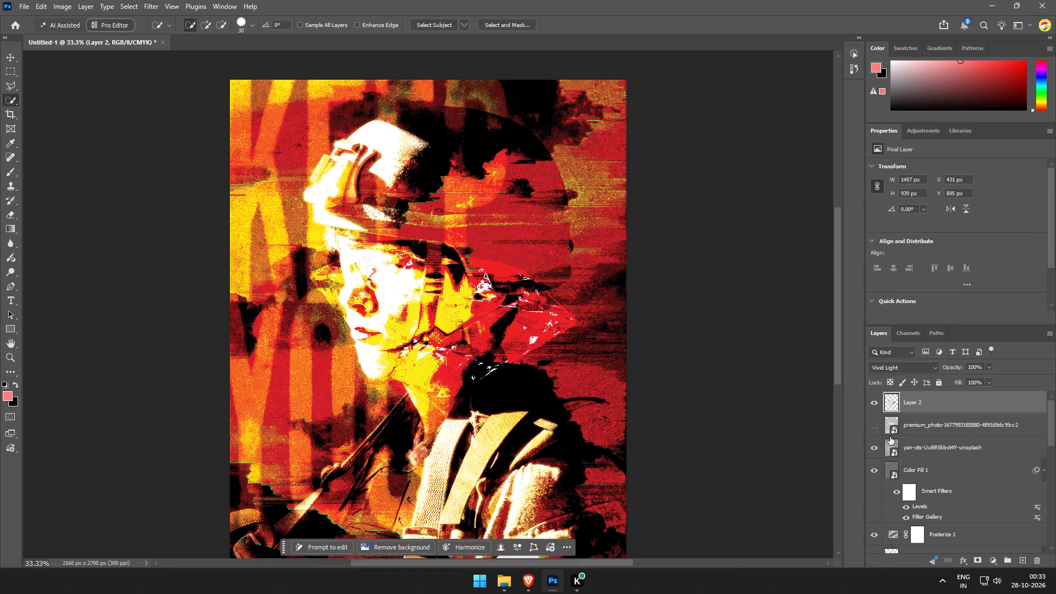
# Set the cut-out diamond layer's blend mode to Hue.
pyautogui.click(899, 373)
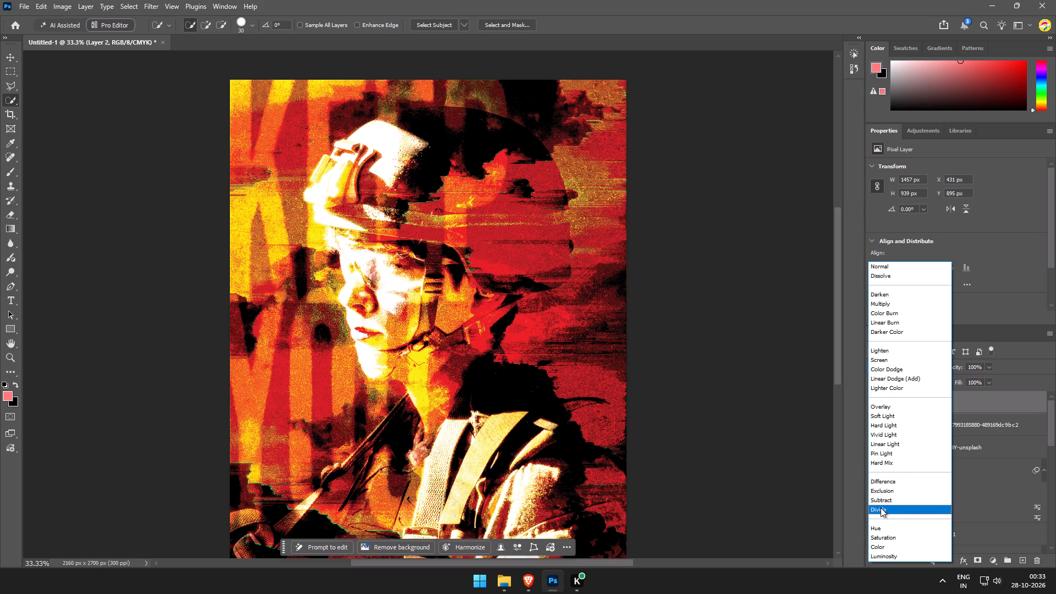
pyautogui.click(877, 532)
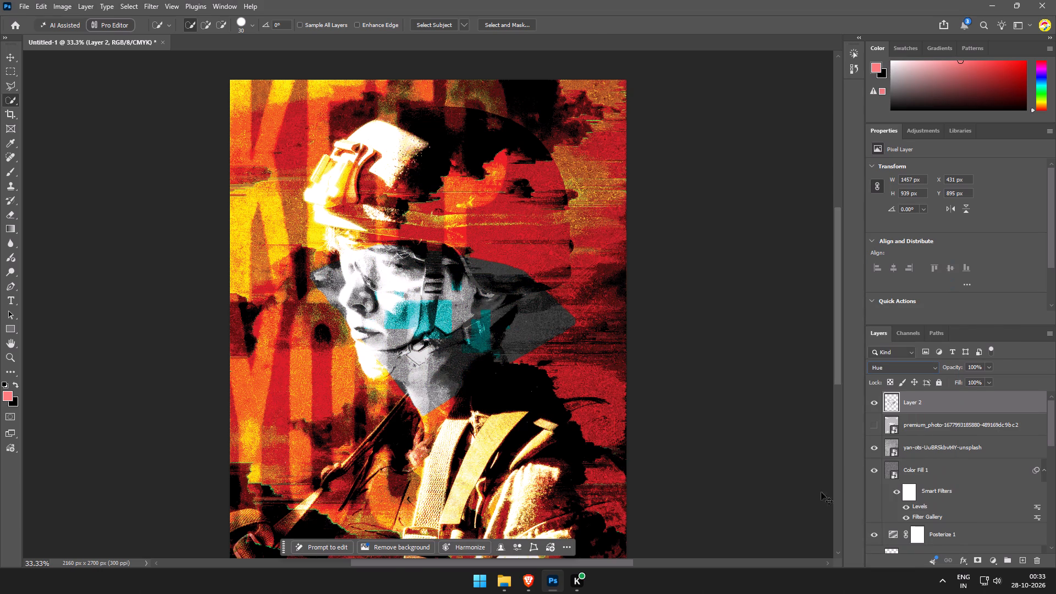
# Scale the cut-out diamond to about 80.8% and position it over the soldier's eyes and helmet strap.
pyautogui.hotkey('ctrl', 't')
pyautogui.moveTo(578, 331); pyautogui.dragTo(760, 376)
pyautogui.moveTo(645, 349); pyautogui.dragTo(560, 298)
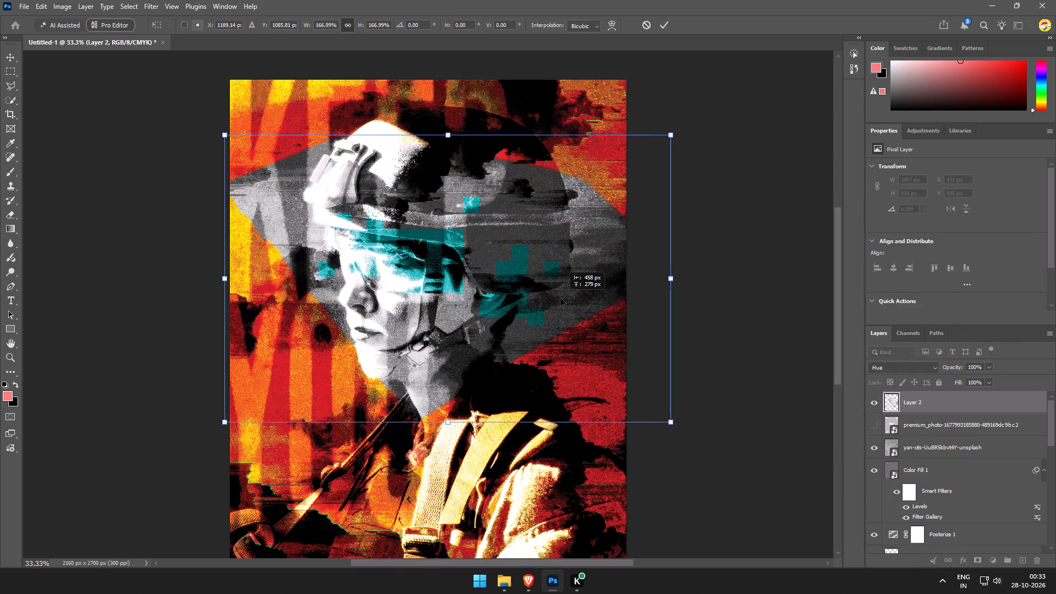
pyautogui.moveTo(560, 298); pyautogui.dragTo(573, 299)
pyautogui.moveTo(460, 138); pyautogui.dragTo(471, 290)
pyautogui.moveTo(490, 338); pyautogui.dragTo(470, 280)
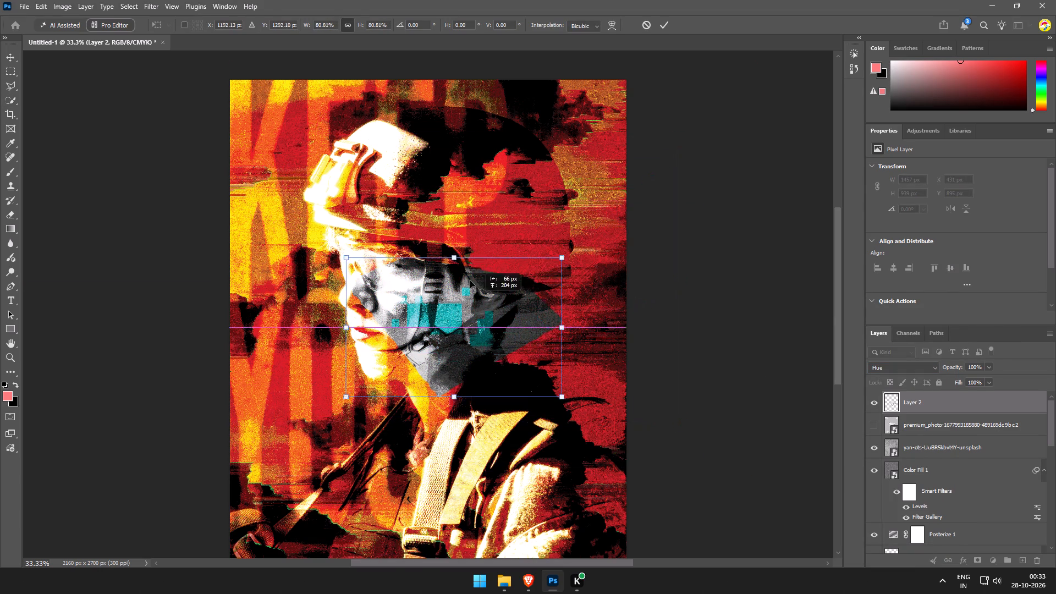
pyautogui.moveTo(470, 280); pyautogui.dragTo(463, 264)
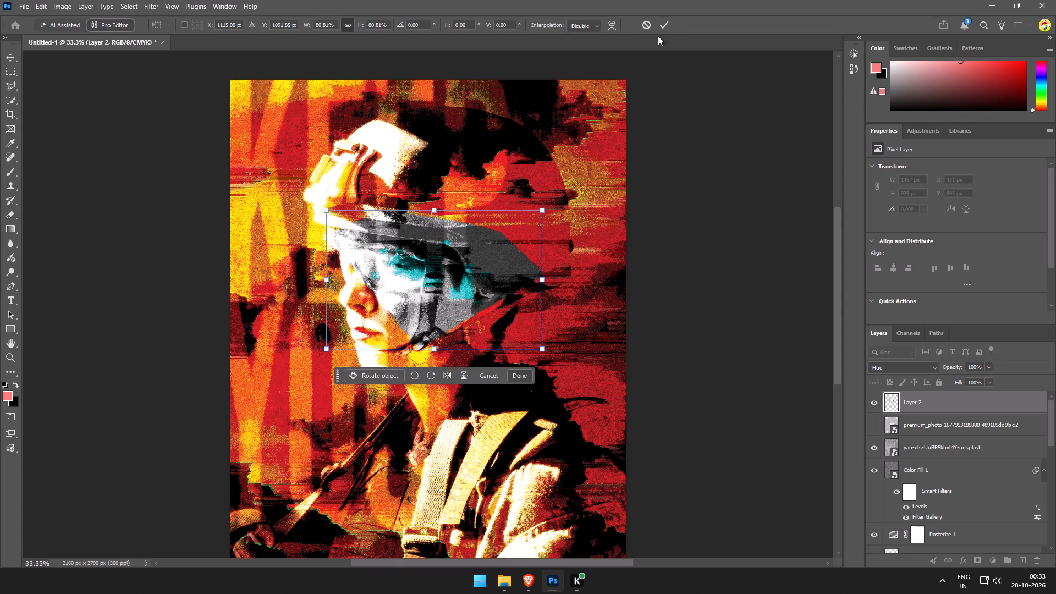
pyautogui.click(662, 19)
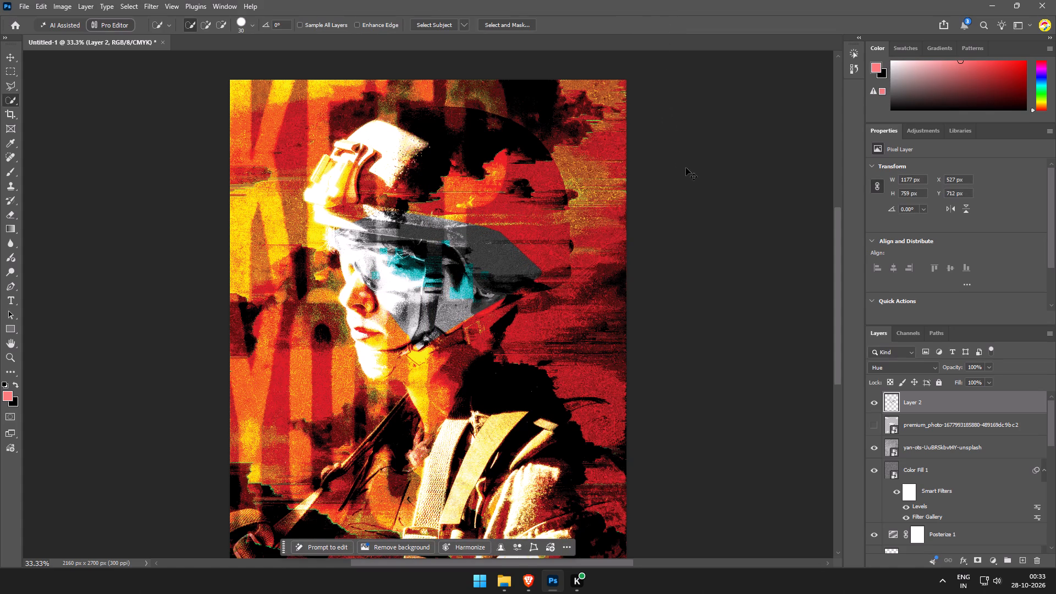
# Duplicate the diamond layer, enlarge the copy to about 212% and position it over the soldier's neck and torso.
pyautogui.hotkey('ctrl', 'j')
pyautogui.hotkey('ctrl', 't')
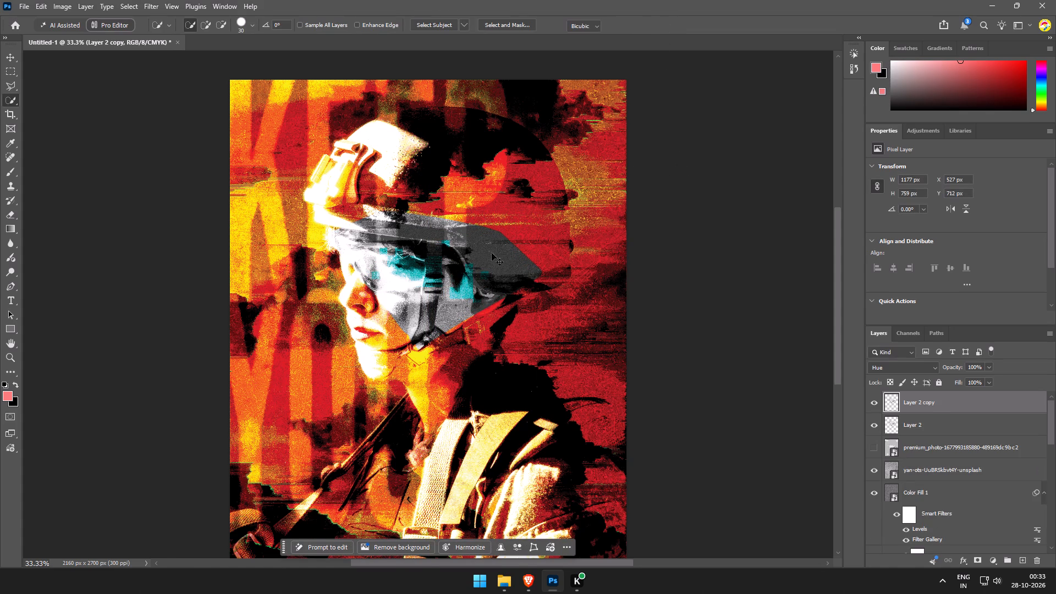
pyautogui.moveTo(453, 286); pyautogui.dragTo(455, 457)
pyautogui.moveTo(432, 378); pyautogui.dragTo(533, 223)
pyautogui.moveTo(529, 291); pyautogui.dragTo(522, 350)
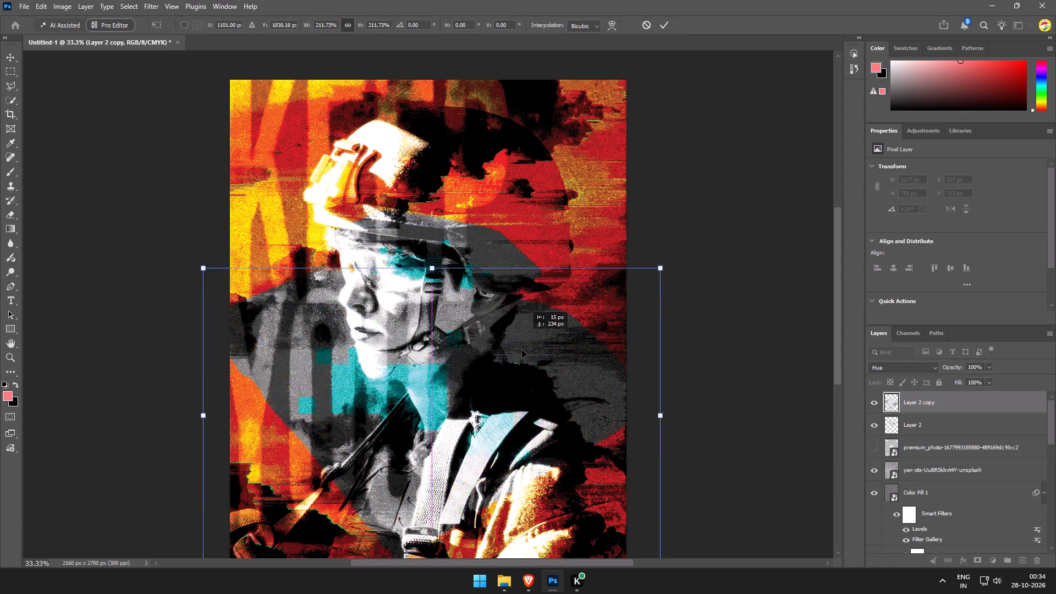
pyautogui.moveTo(522, 350); pyautogui.dragTo(442, 480)
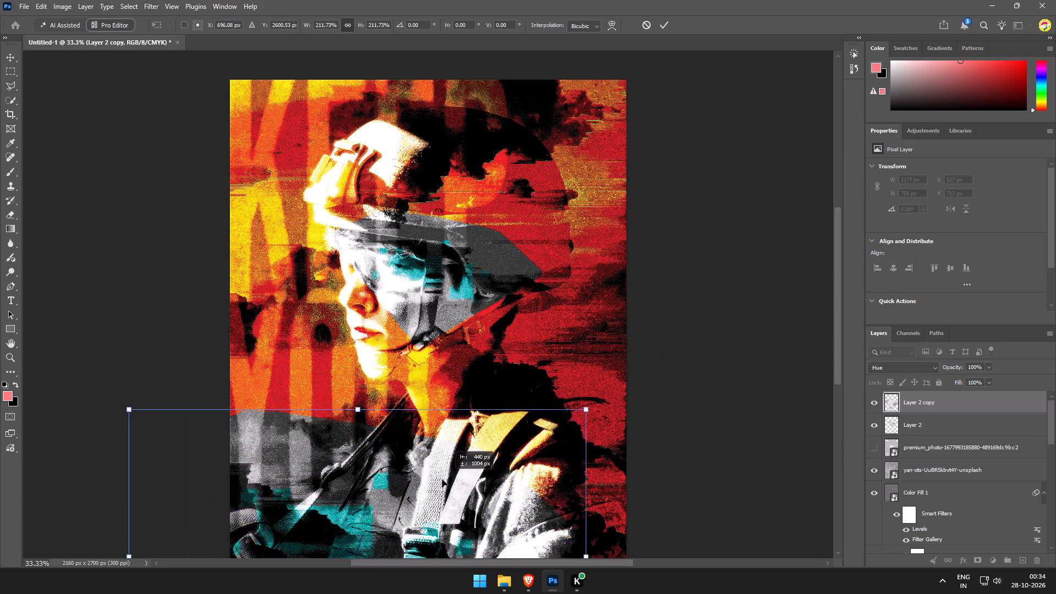
pyautogui.moveTo(442, 480); pyautogui.dragTo(418, 498)
pyautogui.moveTo(416, 499); pyautogui.dragTo(506, 405)
pyautogui.click(663, 22)
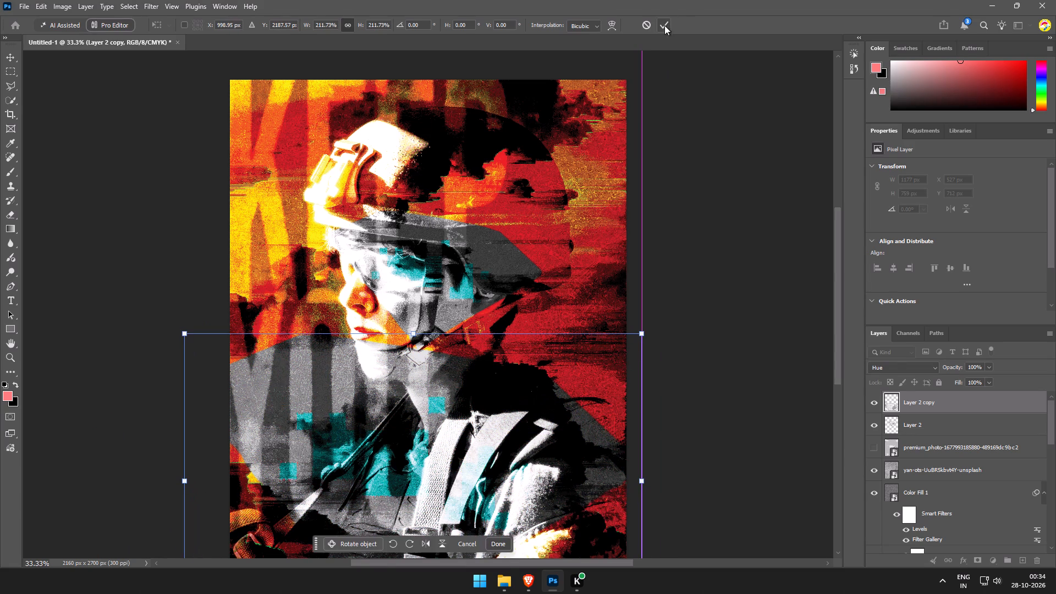
# Set the duplicate diamond layer's blend mode to Color Dodge.
pyautogui.click(895, 367)
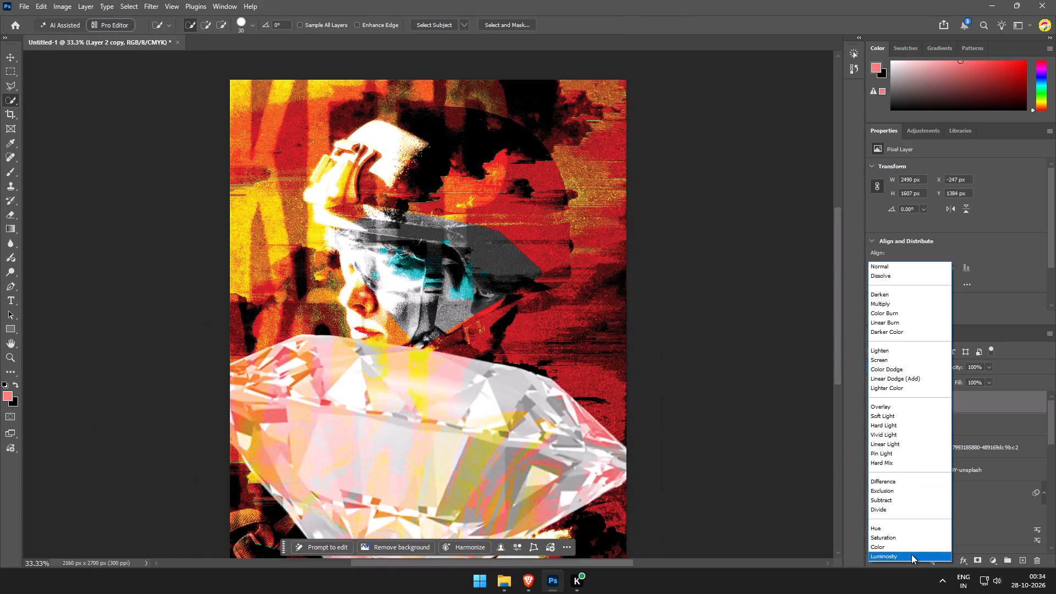
pyautogui.click(881, 369)
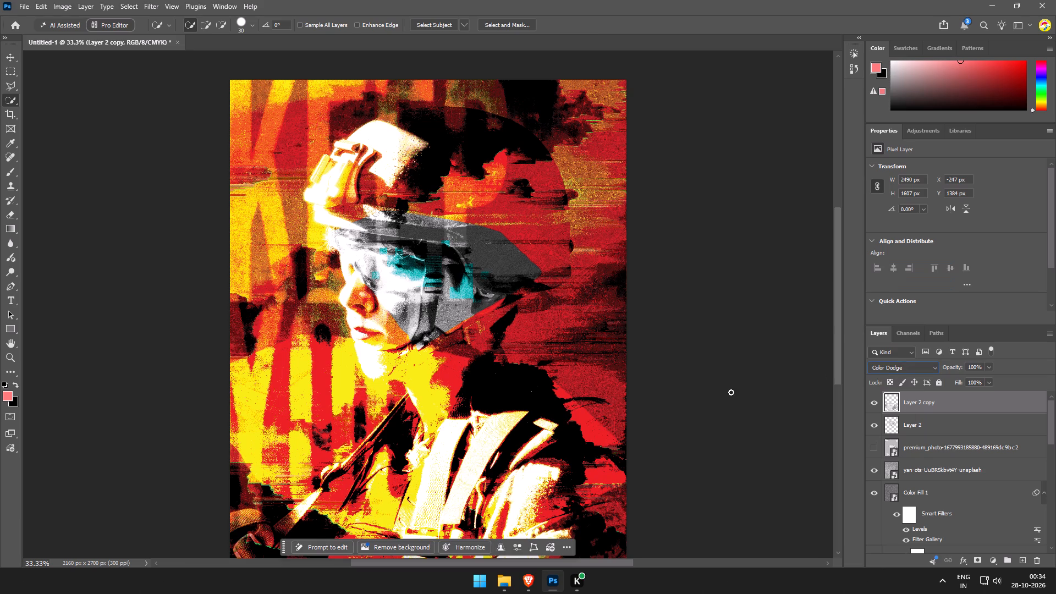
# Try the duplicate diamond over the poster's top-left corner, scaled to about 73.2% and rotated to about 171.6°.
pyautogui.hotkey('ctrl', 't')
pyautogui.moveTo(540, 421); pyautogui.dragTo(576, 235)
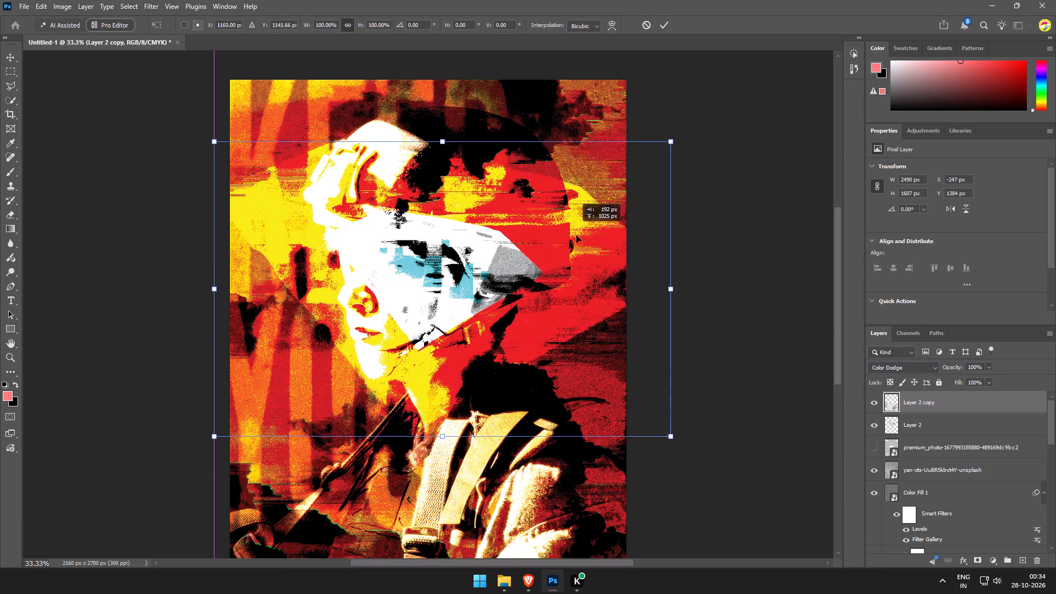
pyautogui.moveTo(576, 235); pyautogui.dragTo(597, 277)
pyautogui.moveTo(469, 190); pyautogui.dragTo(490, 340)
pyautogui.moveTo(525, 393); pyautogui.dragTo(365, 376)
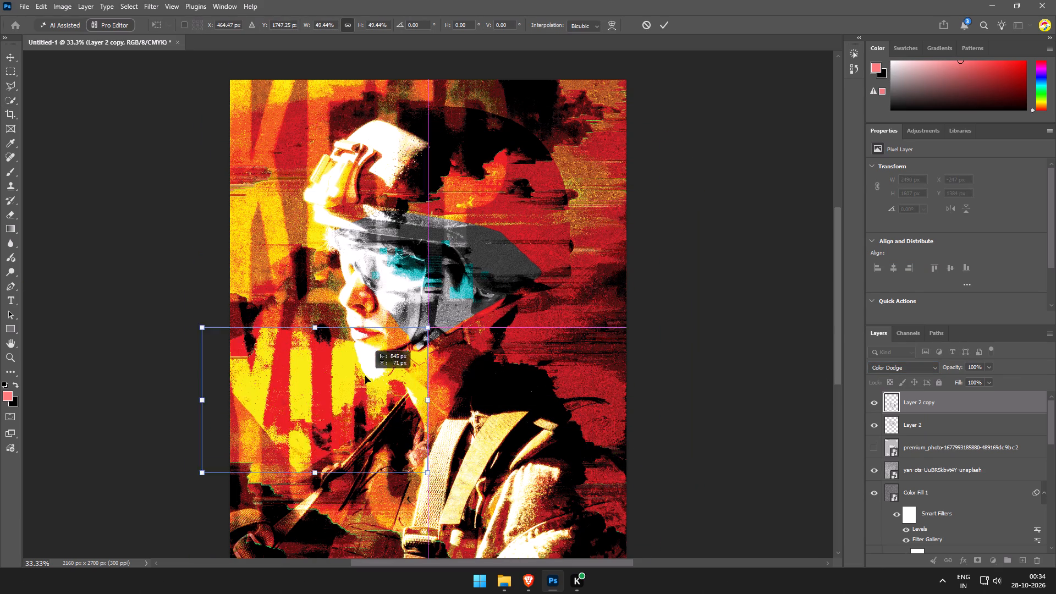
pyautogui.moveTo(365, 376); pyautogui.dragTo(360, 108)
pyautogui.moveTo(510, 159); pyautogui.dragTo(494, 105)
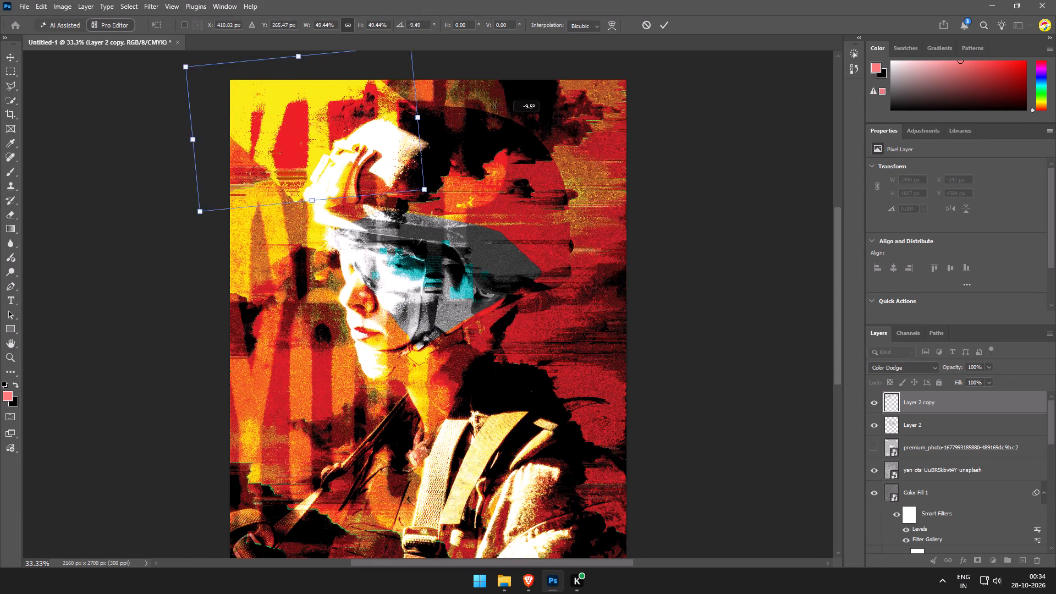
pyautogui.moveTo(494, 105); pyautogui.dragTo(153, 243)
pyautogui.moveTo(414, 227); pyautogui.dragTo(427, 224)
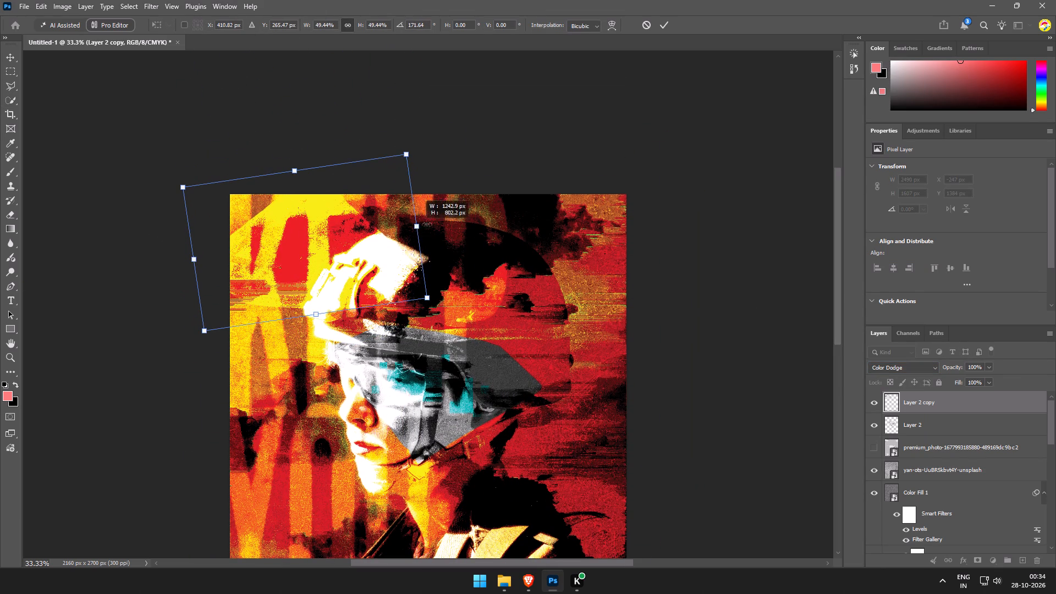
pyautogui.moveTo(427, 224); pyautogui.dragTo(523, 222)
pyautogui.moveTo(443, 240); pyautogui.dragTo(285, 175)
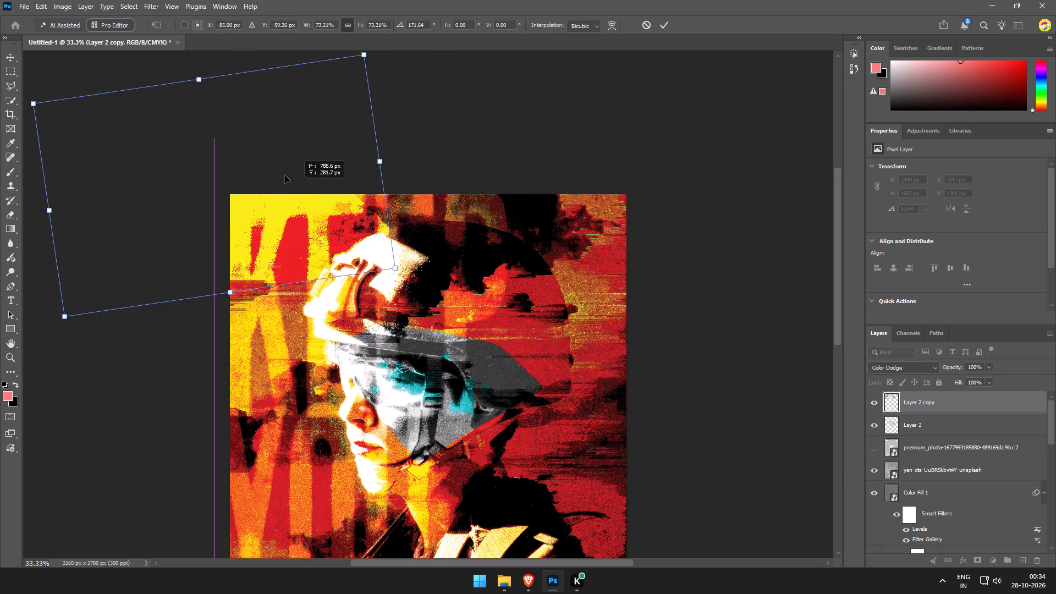
# Move the duplicate diamond to the poster's right edge, rotate it to about -96° and enlarge it to about 110.5%.
pyautogui.moveTo(285, 175); pyautogui.dragTo(716, 151)
pyautogui.moveTo(823, 133); pyautogui.dragTo(639, 400)
pyautogui.moveTo(618, 200); pyautogui.dragTo(693, 470)
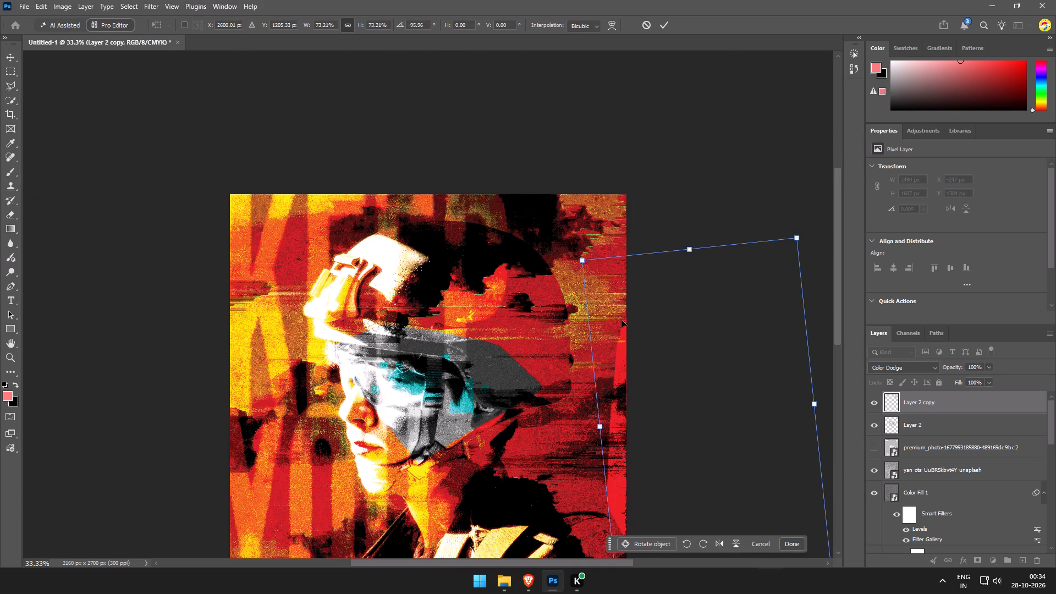
pyautogui.moveTo(692, 255); pyautogui.dragTo(695, 243)
pyautogui.moveTo(694, 235); pyautogui.dragTo(702, 63)
# Position the enlarged duplicate diamond over the soldier's torso and shoulder in the poster's lower right and apply the transform.
pyautogui.scroll(-8, 670, 206)
pyautogui.moveTo(663, 201); pyautogui.dragTo(613, 272)
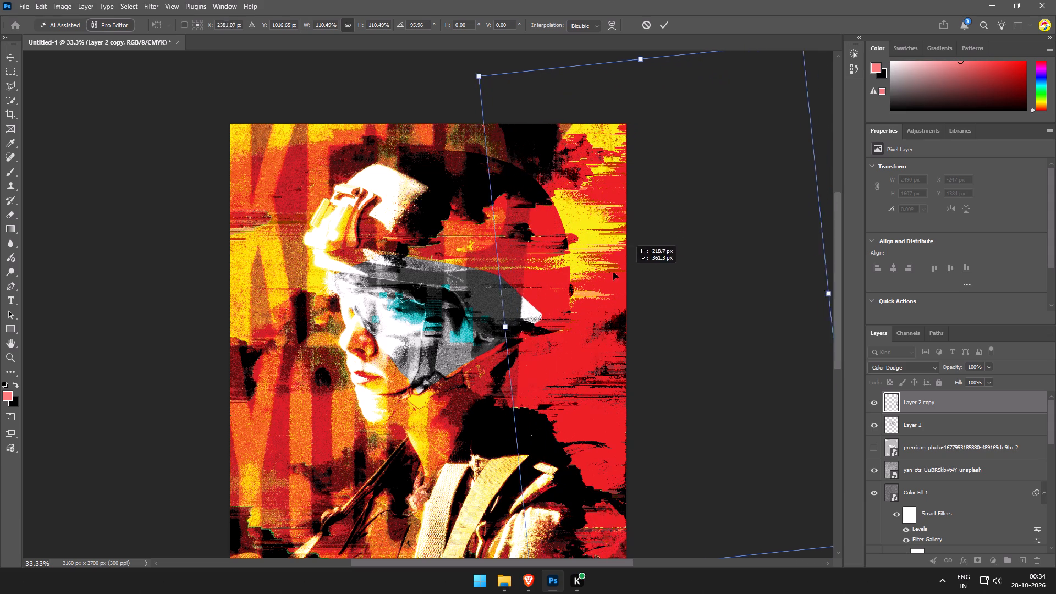
pyautogui.moveTo(613, 272); pyautogui.dragTo(618, 267)
pyautogui.moveTo(625, 269); pyautogui.dragTo(565, 481)
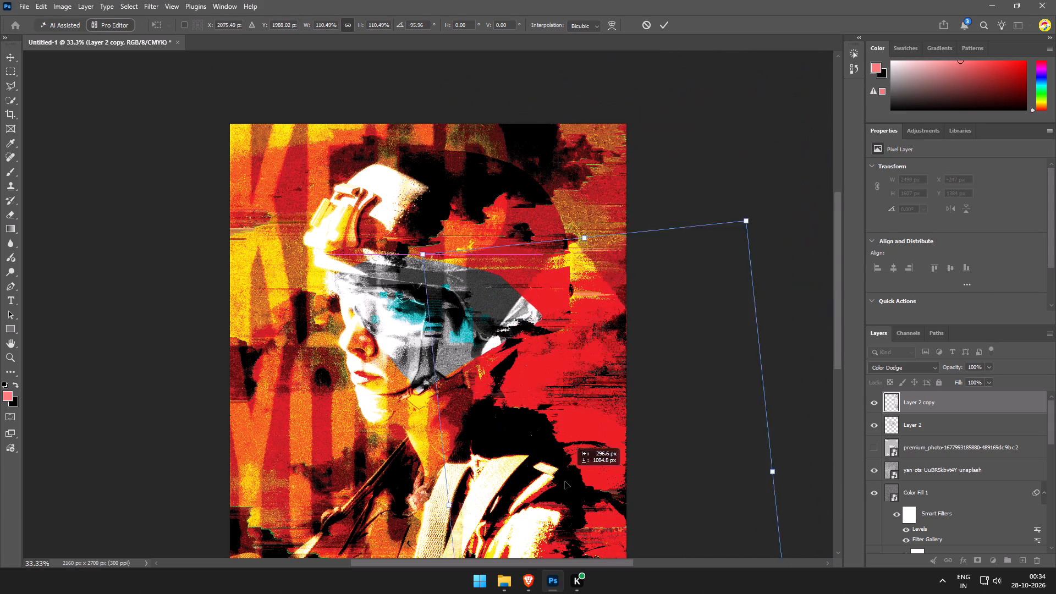
pyautogui.moveTo(565, 481); pyautogui.dragTo(525, 564)
pyautogui.scroll(-6, 544, 442)
pyautogui.moveTo(553, 403); pyautogui.dragTo(534, 442)
pyautogui.scroll(-6, 530, 439)
pyautogui.click(529, 399)
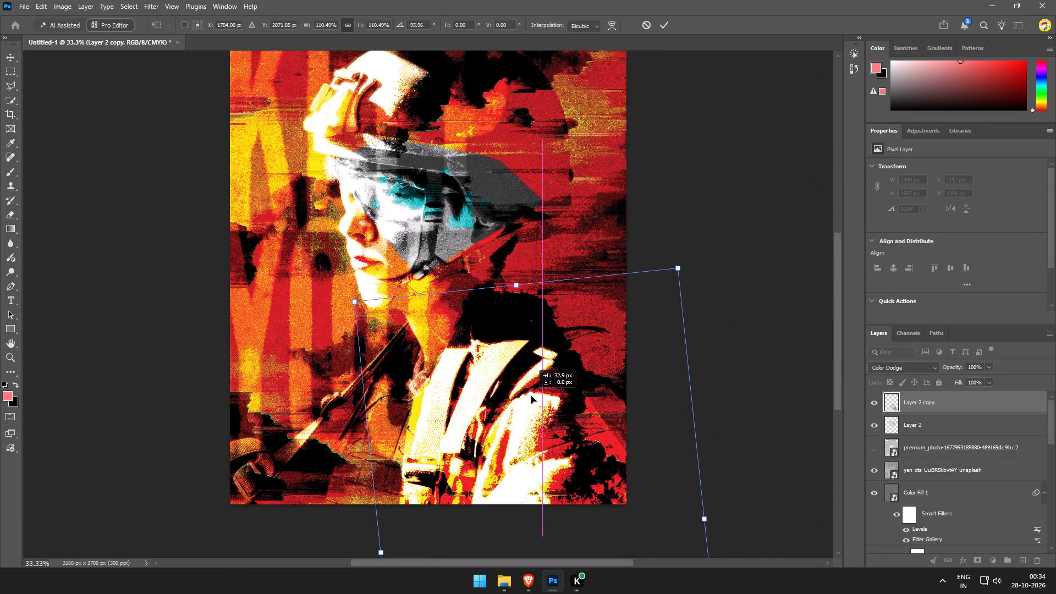
pyautogui.moveTo(531, 396); pyautogui.dragTo(537, 396)
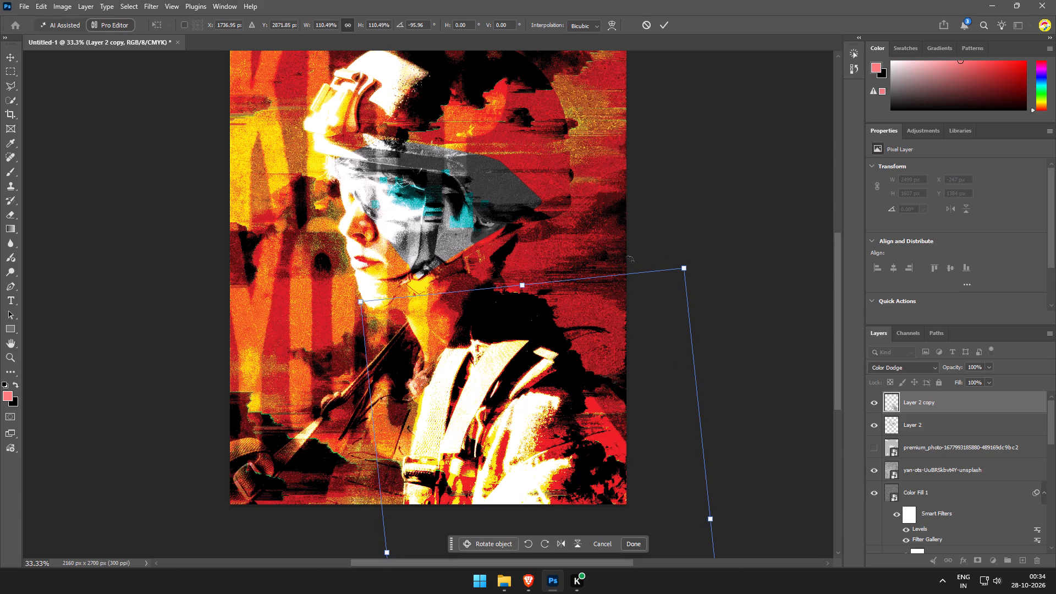
pyautogui.click(660, 16)
pyautogui.click(659, 21)
# Hide the duplicate diamond layer.
pyautogui.scroll(6, 609, 218)
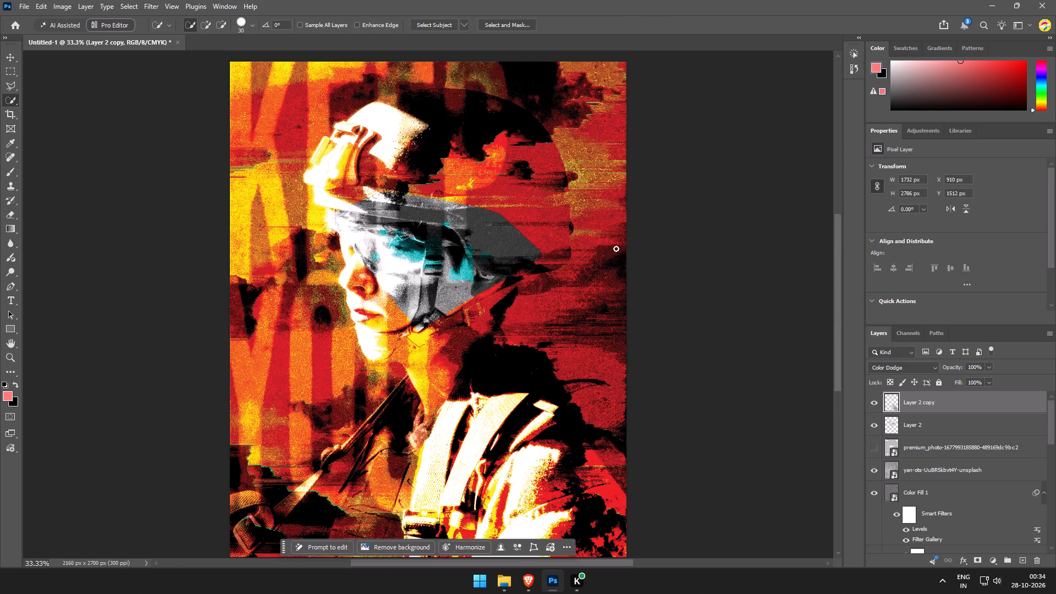
pyautogui.click(868, 403)
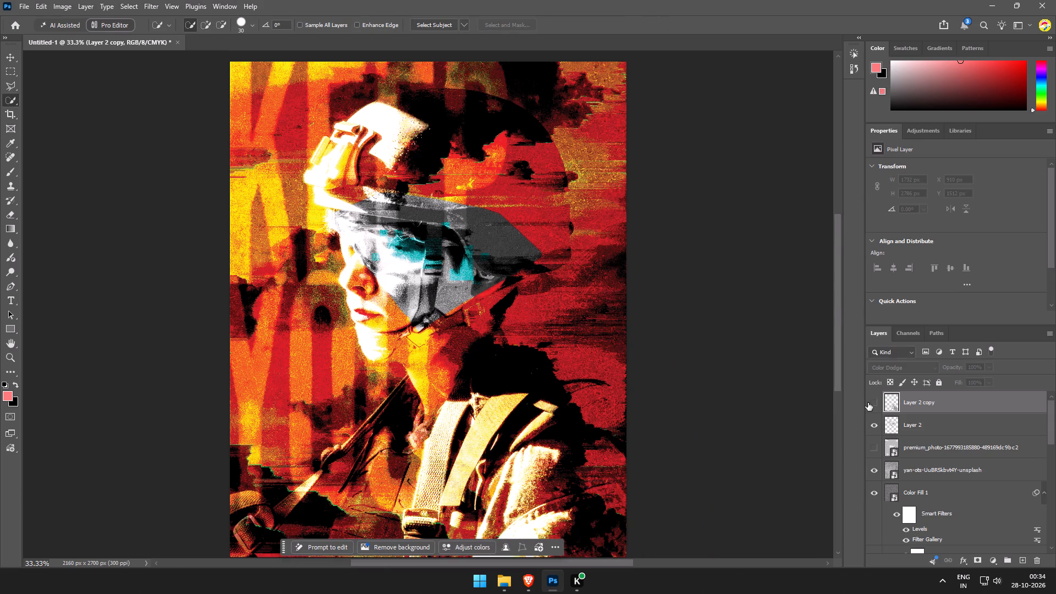
# Switch to Brave and look through the open Unsplash diamond and texture pages for another overlay image.
pyautogui.click(528, 584)
pyautogui.click(1019, 140)
pyautogui.scroll(-6, 862, 217)
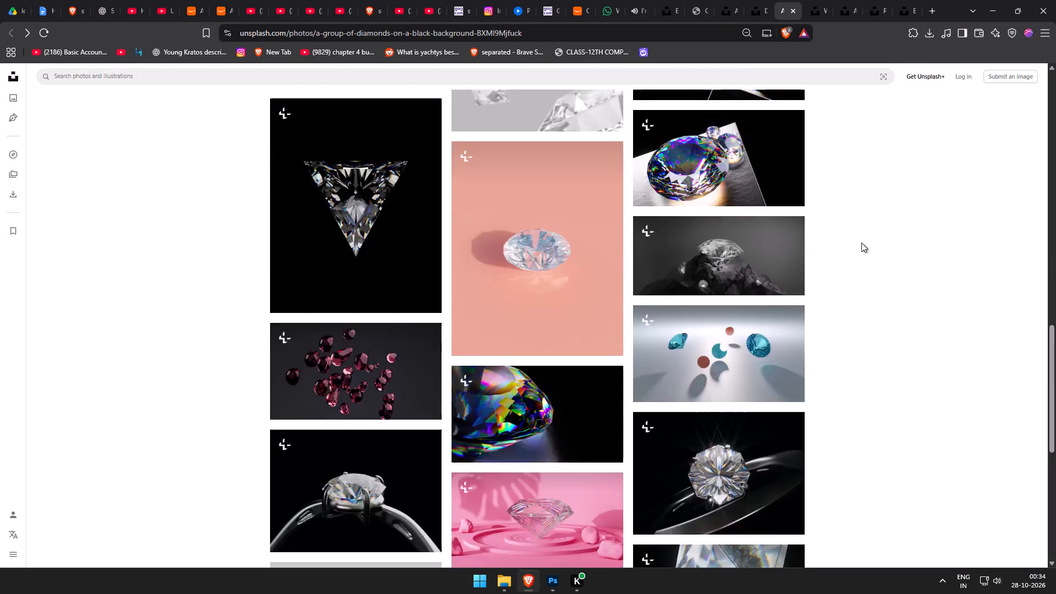
pyautogui.scroll(17, 861, 241)
pyautogui.click(739, 0)
pyautogui.click(756, 0)
pyautogui.scroll(-7, 757, 64)
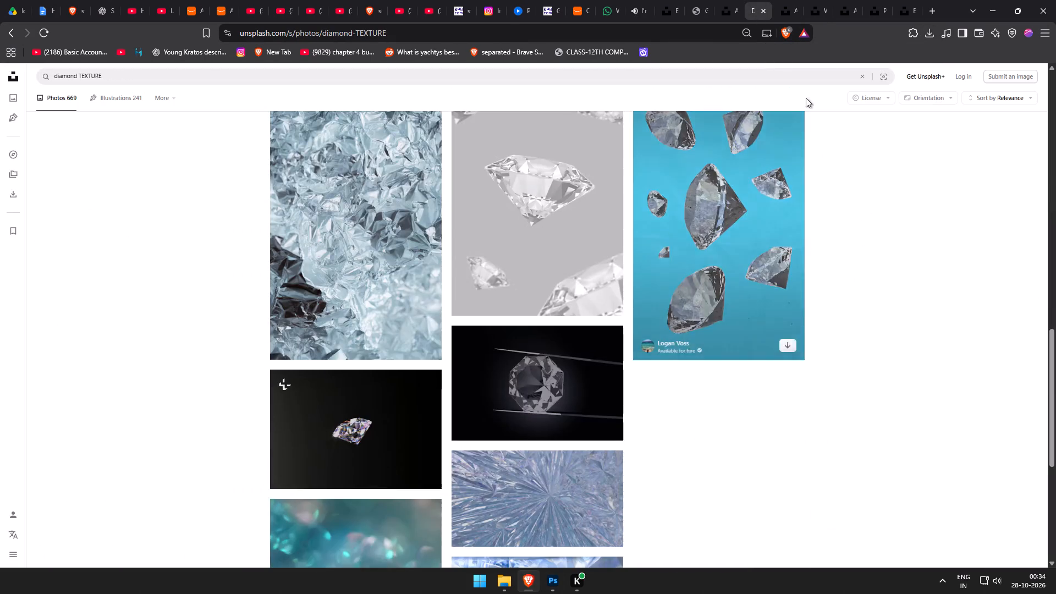
pyautogui.click(816, 0)
pyautogui.click(842, 1)
pyautogui.click(821, 0)
# Download the crumpled silver foil photo and save it as a JPEG in the Downloads folder.
pyautogui.click(981, 96)
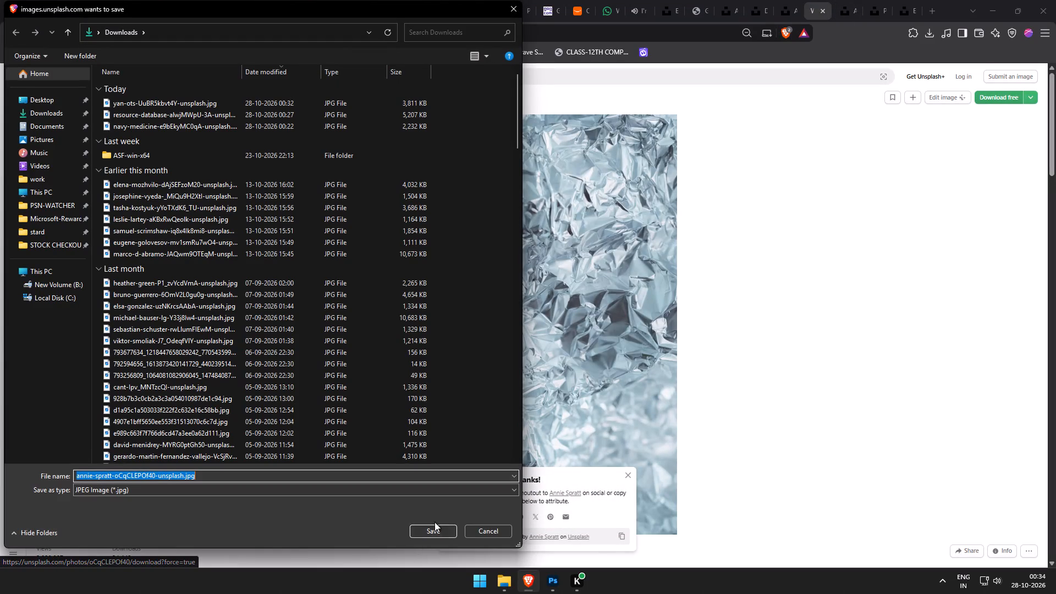
pyautogui.click(430, 528)
# Bring the downloaded silver foil photo from the browser into the Photoshop poster.
pyautogui.click(820, 70)
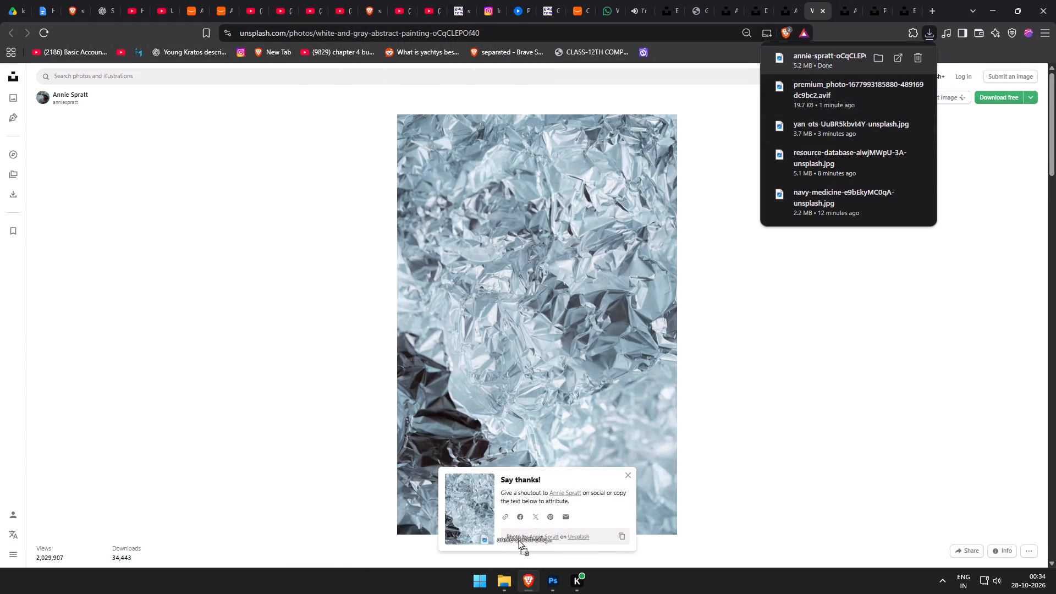
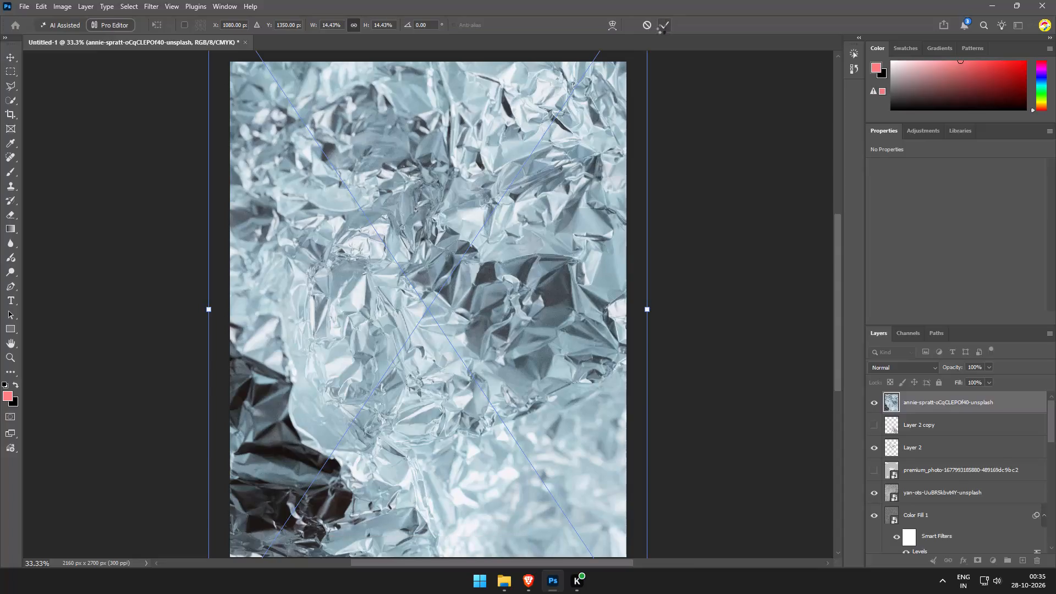
# Set the placed silver foil layer's blend mode to Hue.
pyautogui.click(909, 370)
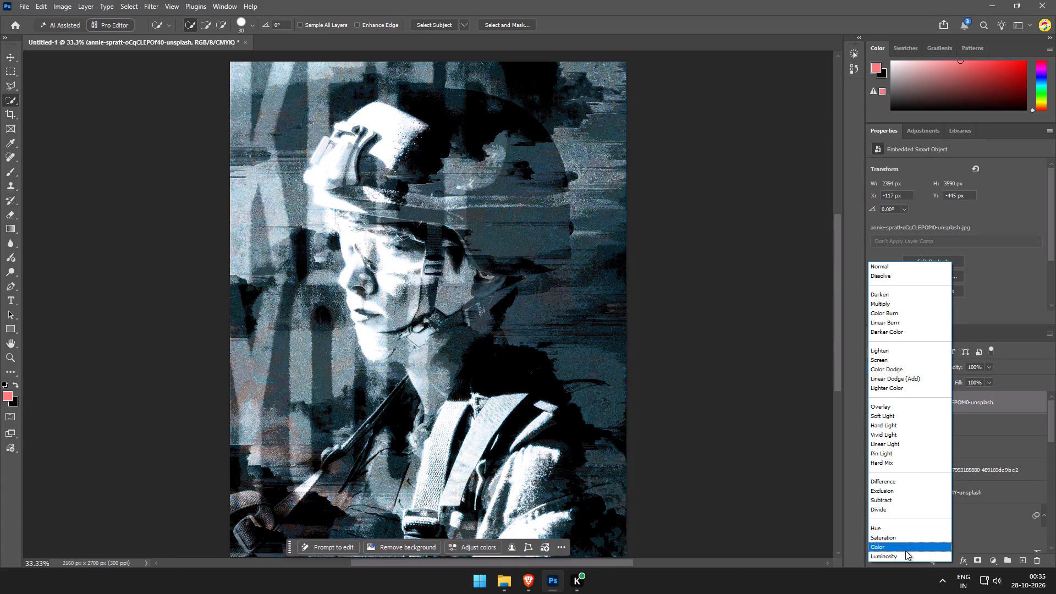
pyautogui.click(886, 525)
# Hide the silver foil photo layer to compare the poster without its overlay.
pyautogui.scroll(-4, 626, 338)
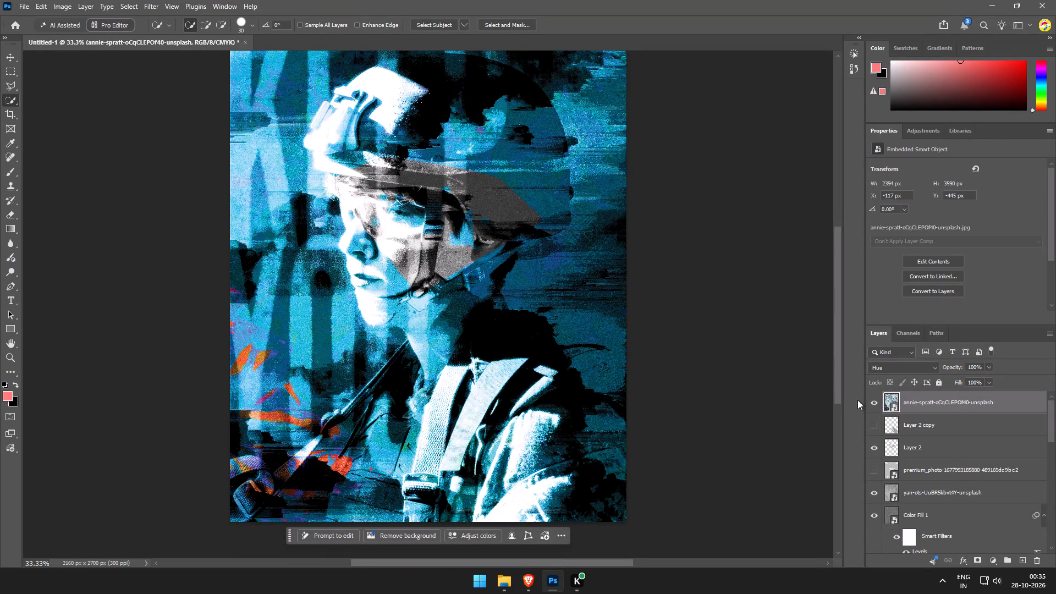
pyautogui.click(876, 405)
pyautogui.scroll(3, 687, 332)
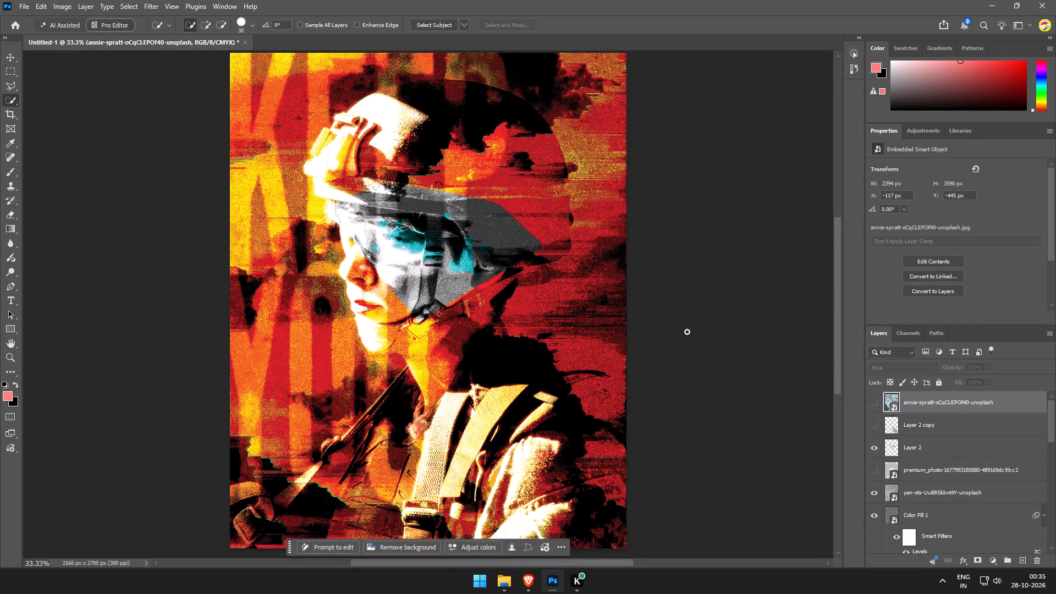
# Switch to Brave and close the silver foil photo page.
pyautogui.click(531, 580)
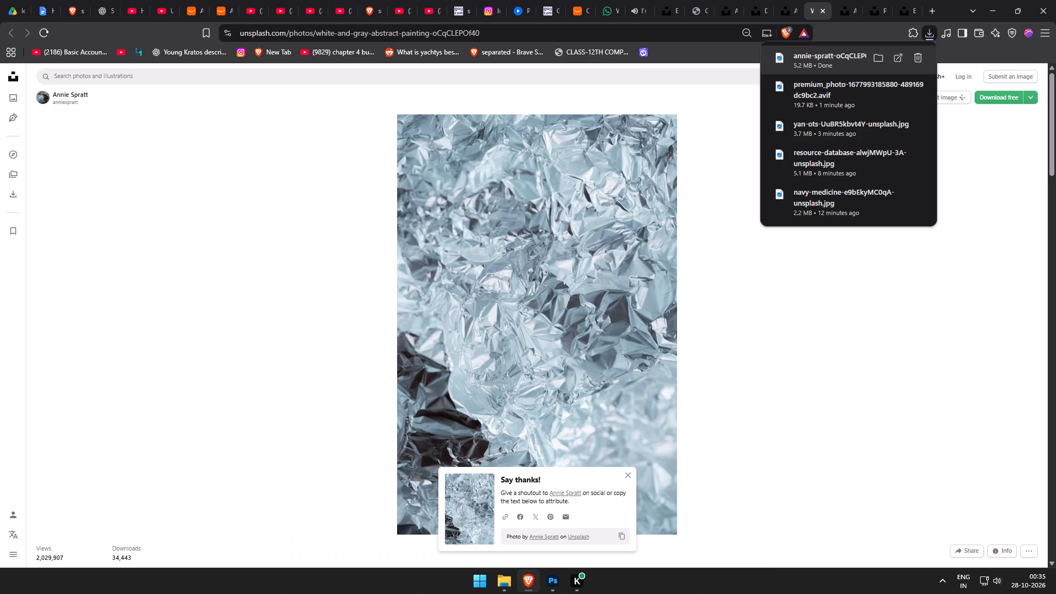
pyautogui.scroll(1, 643, 228)
pyautogui.scroll(-8, 694, 144)
pyautogui.moveTo(823, 9); pyautogui.dragTo(817, 12)
pyautogui.click(823, 12)
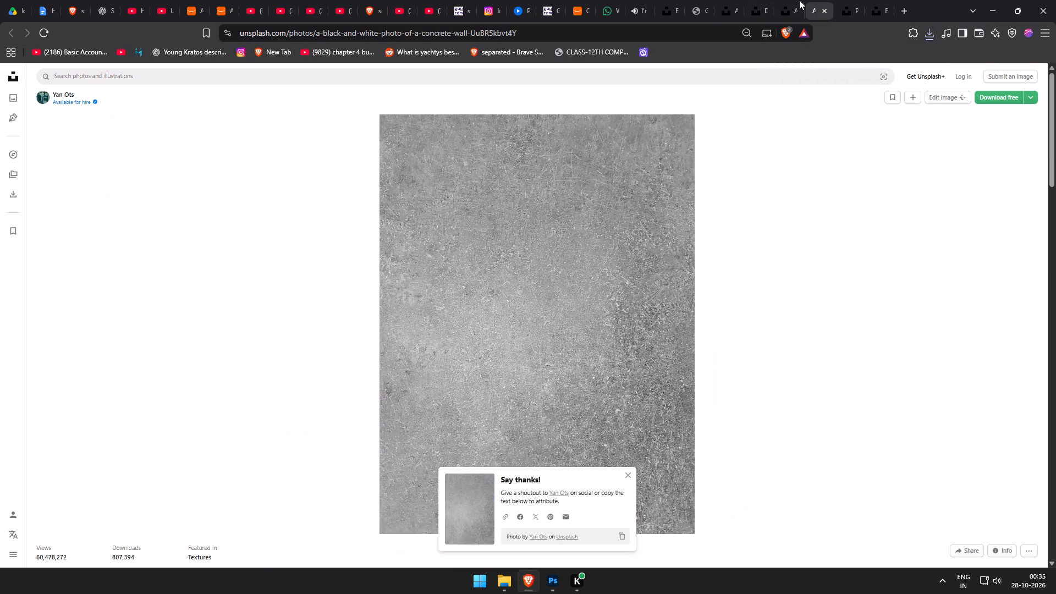
# Look through the remaining open Unsplash photo pages and the Experimental topic for another overlay image.
pyautogui.click(768, 0)
pyautogui.click(729, 0)
pyautogui.click(771, 0)
pyautogui.click(787, 0)
pyautogui.click(741, 0)
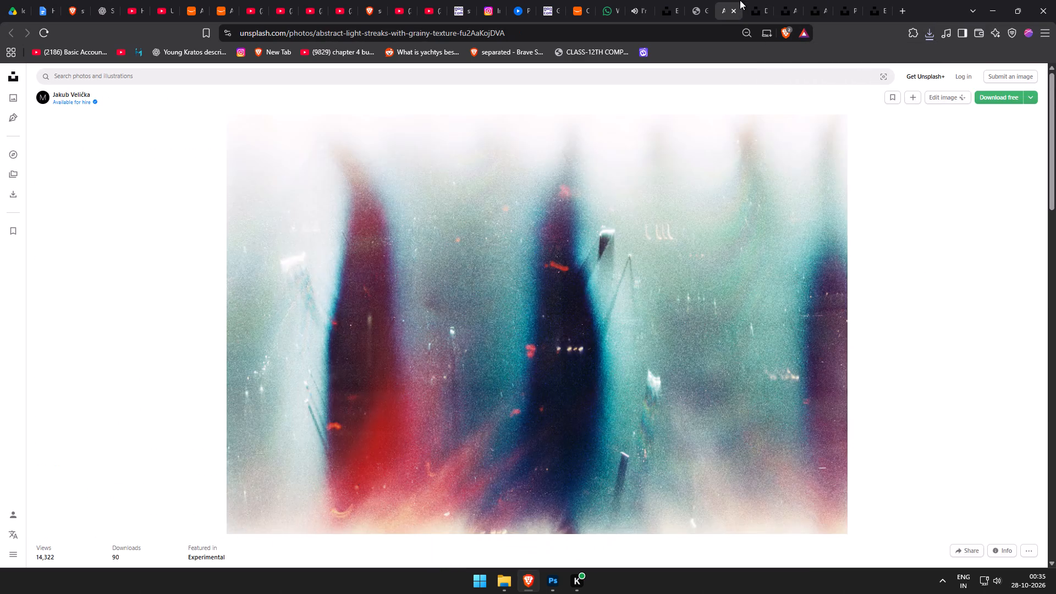
pyautogui.click(683, 0)
pyautogui.scroll(-4, 875, 215)
pyautogui.scroll(-5, 872, 277)
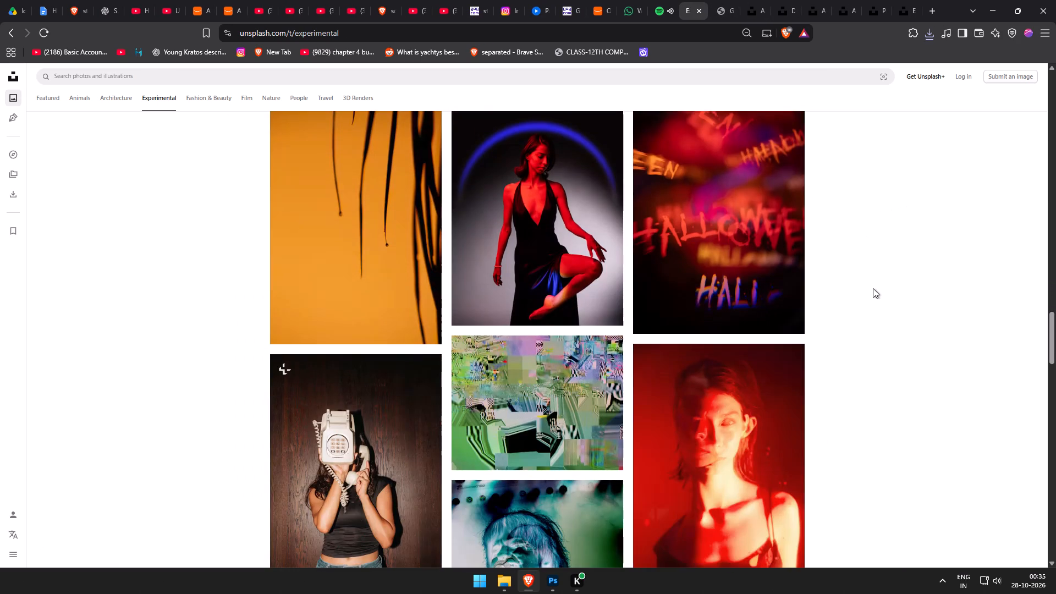
pyautogui.scroll(4, 867, 280)
pyautogui.scroll(-10, 863, 285)
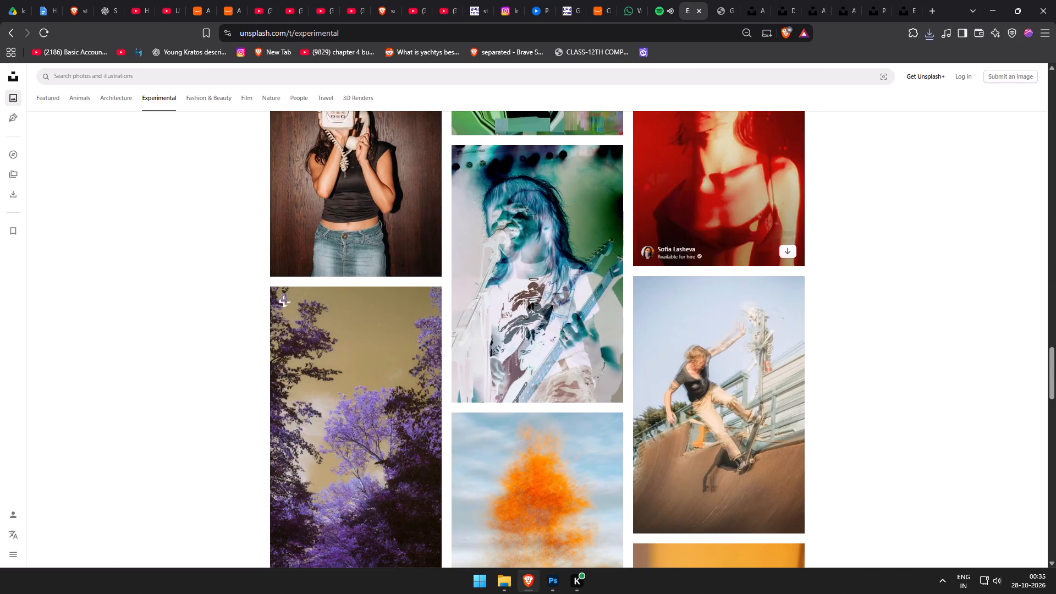
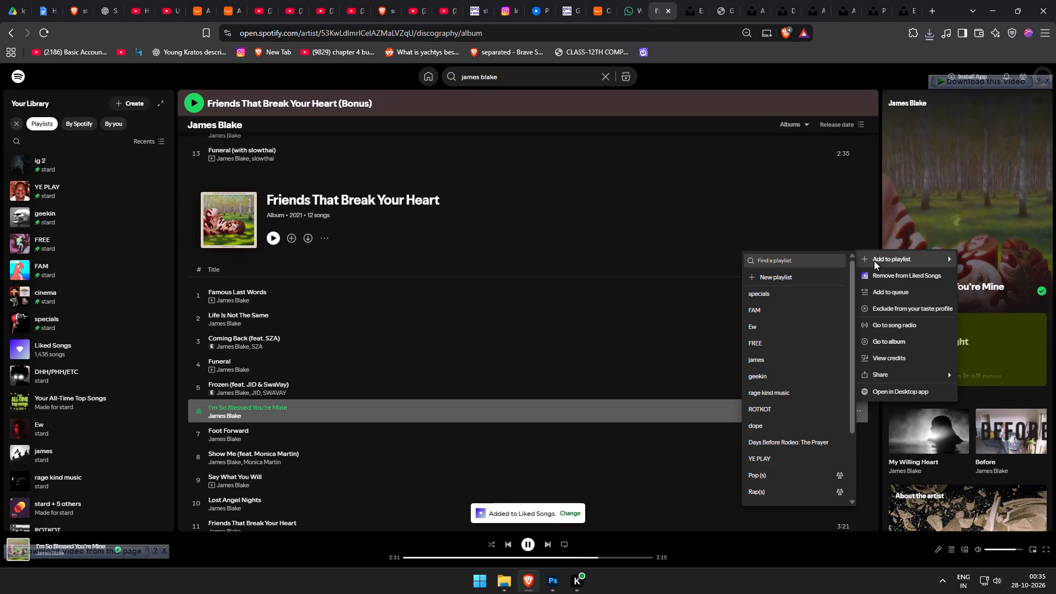
# Add the Spotify track I'm So Blessed You're Mine to the FREE playlist and skip to the next song.
pyautogui.click(795, 340)
pyautogui.click(552, 543)
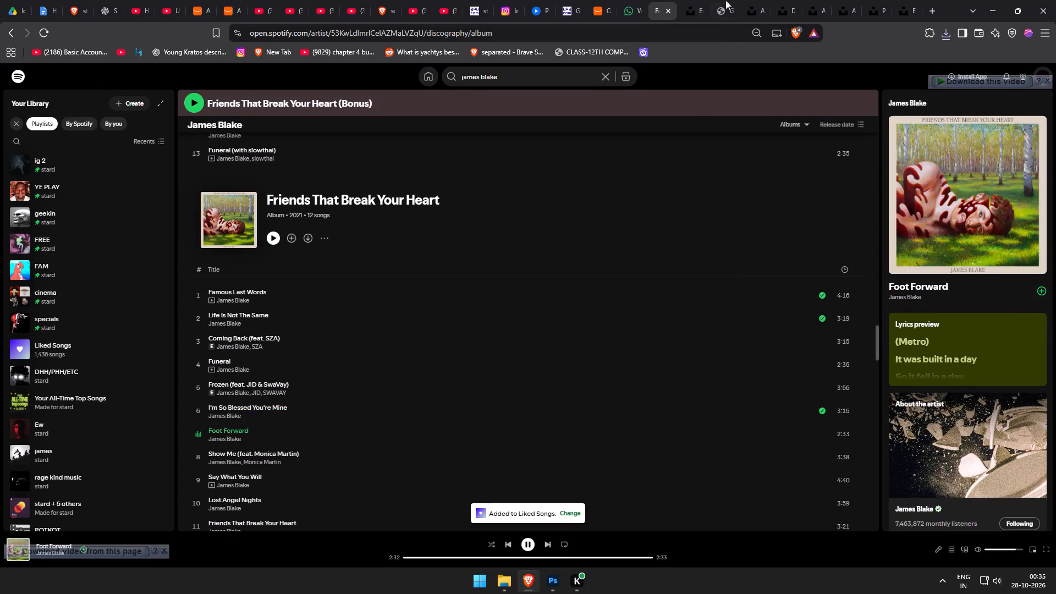
# Browse Unsplash's Experimental topic and open the black-and-white ginkgo leaves Polaroid photo in a separate page.
pyautogui.click(702, 0)
pyautogui.scroll(-5, 699, 172)
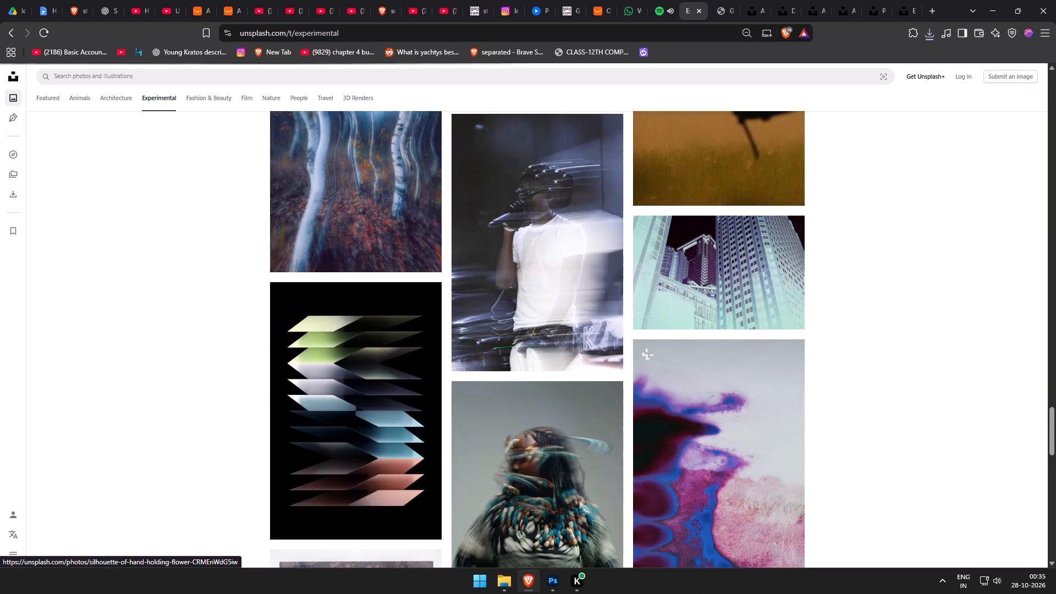
pyautogui.scroll(-3, 760, 207)
pyautogui.scroll(-5, 925, 326)
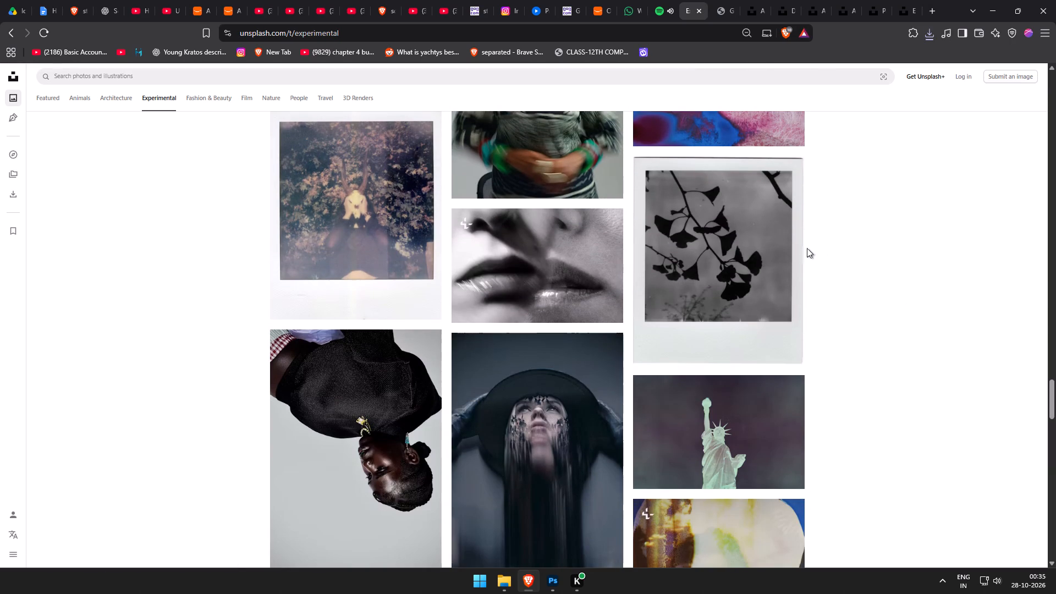
pyautogui.rightClick(736, 223)
pyautogui.click(766, 230)
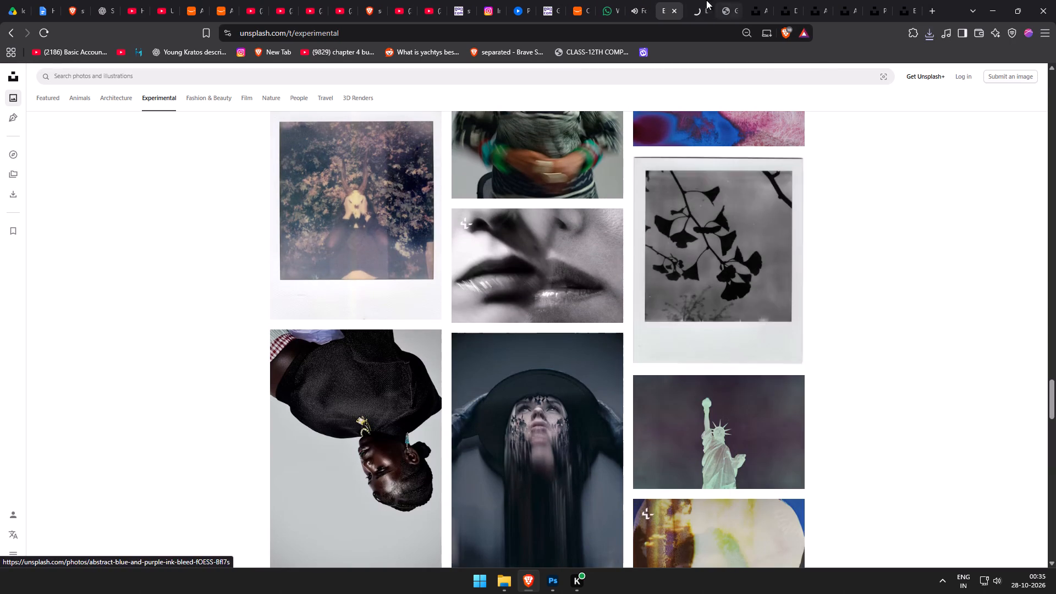
pyautogui.click(695, 0)
# Download the ginkgo leaves silhouette photo and save it as a JPEG in the Downloads folder.
pyautogui.scroll(-6, 762, 184)
pyautogui.scroll(-6, 724, 216)
pyautogui.scroll(-4, 826, 181)
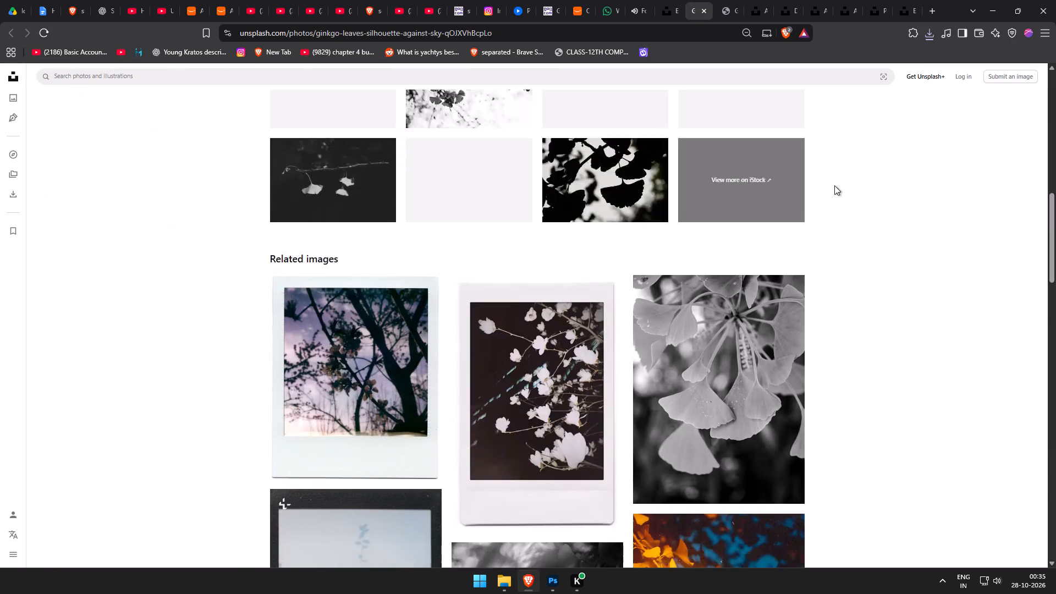
pyautogui.scroll(14, 762, 116)
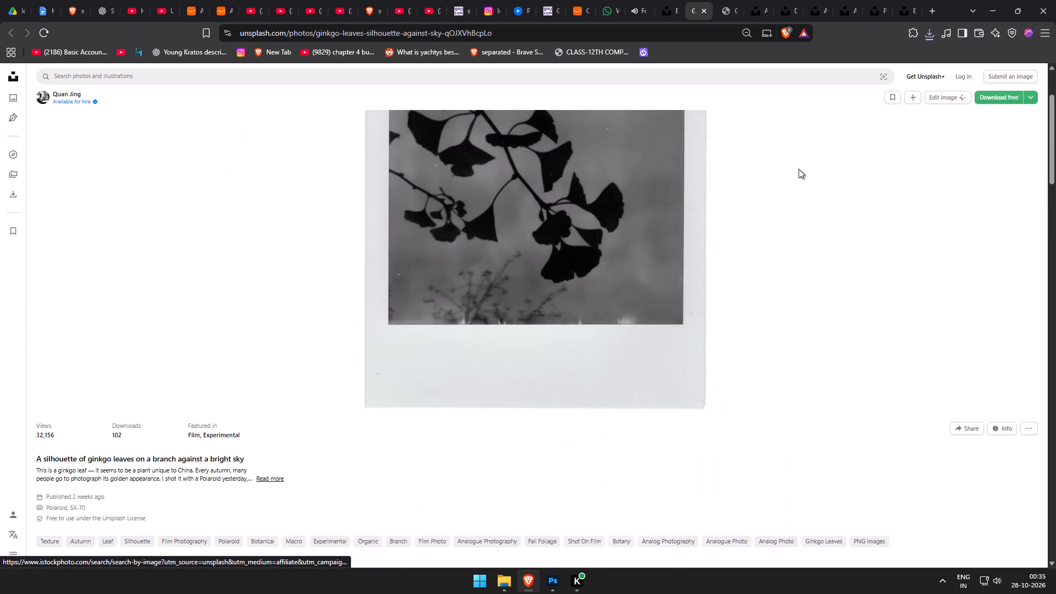
pyautogui.scroll(6, 881, 167)
pyautogui.click(987, 100)
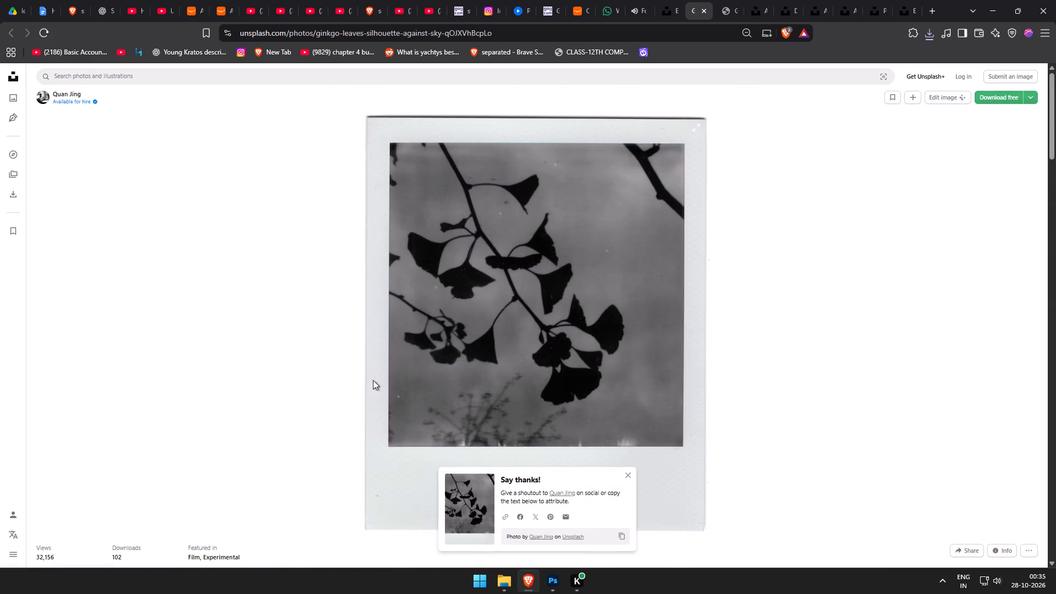
pyautogui.click(425, 524)
pyautogui.click(435, 530)
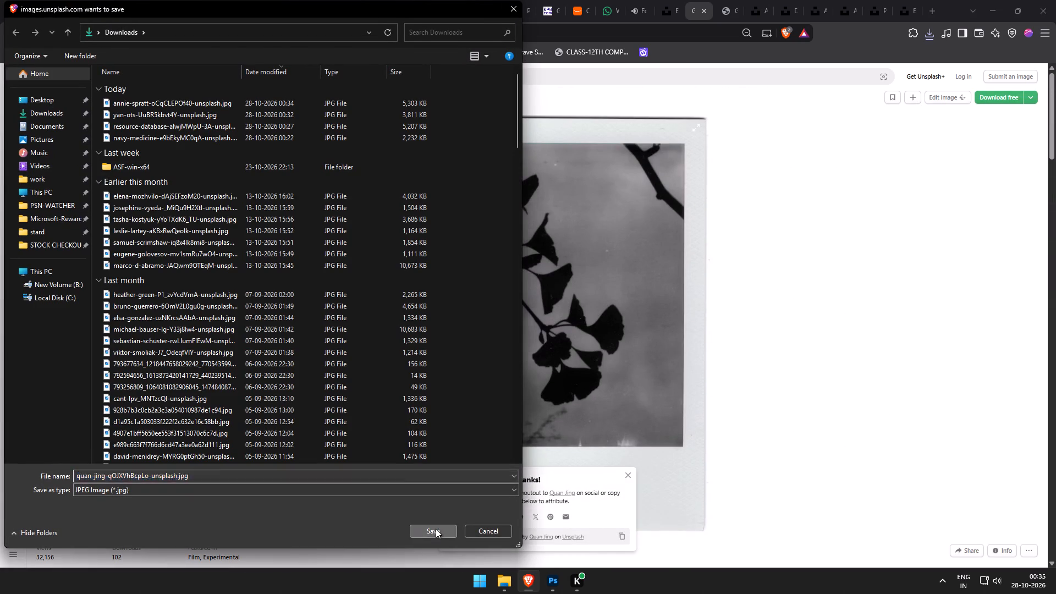
# Bring the downloaded ginkgo leaves photo from Brave into the Photoshop poster.
pyautogui.click(796, 54)
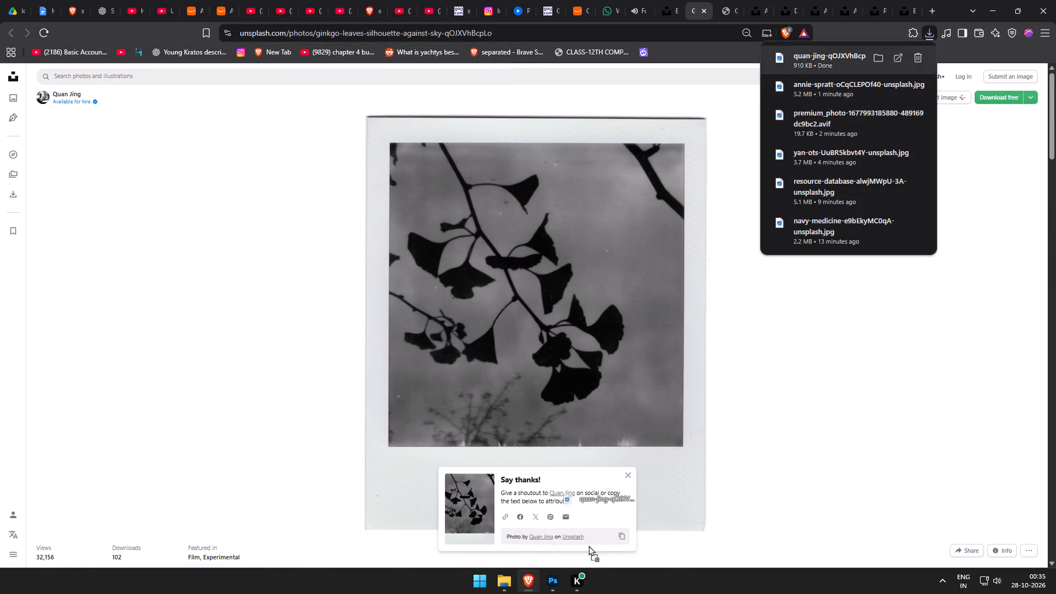
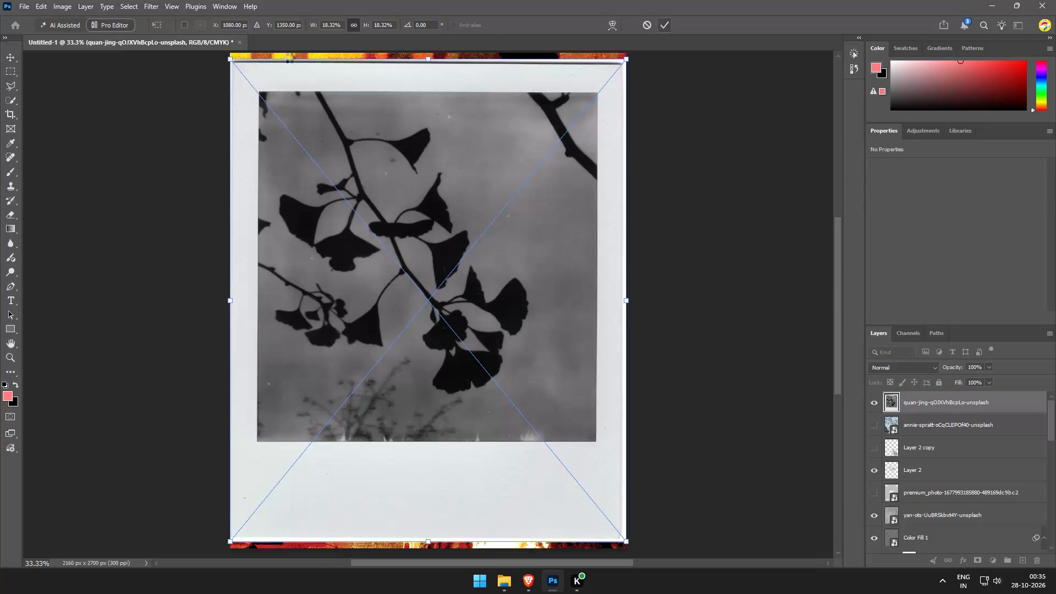
# Rasterize the ginkgo photo layer and delete the white Polaroid border around the rectangular picture area, leaving nothing selected.
pyautogui.click(8, 73)
pyautogui.moveTo(261, 91); pyautogui.dragTo(598, 433)
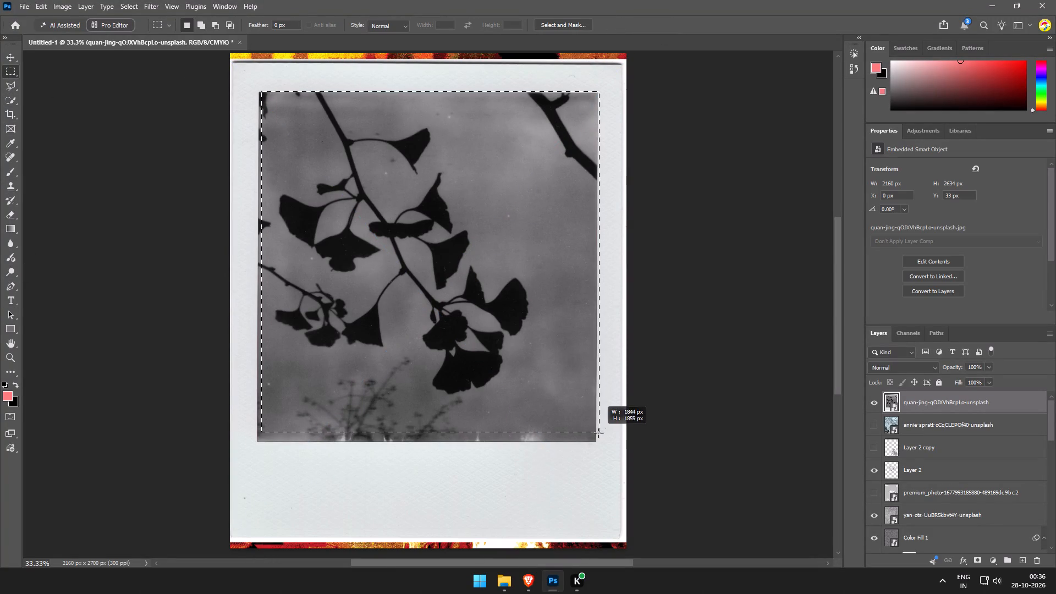
pyautogui.moveTo(598, 433); pyautogui.dragTo(596, 441)
pyautogui.rightClick(517, 277)
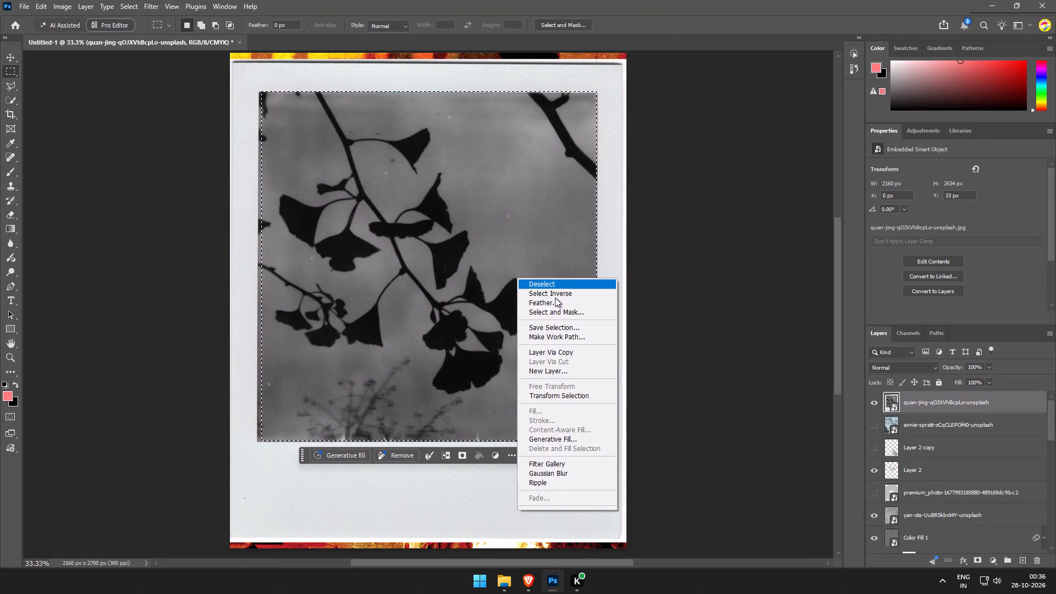
pyautogui.click(555, 298)
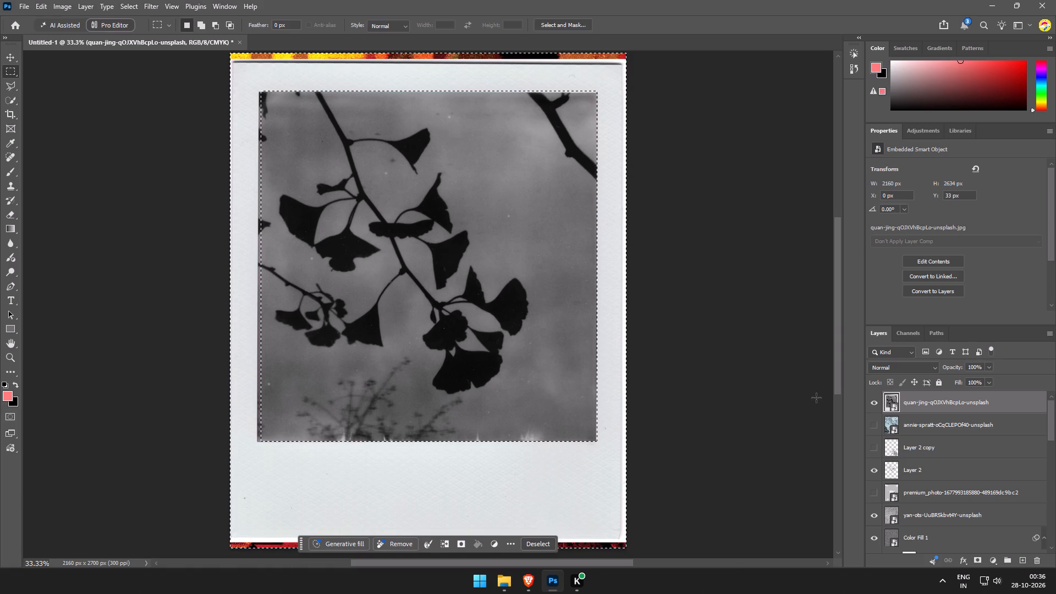
pyautogui.press('Delete')
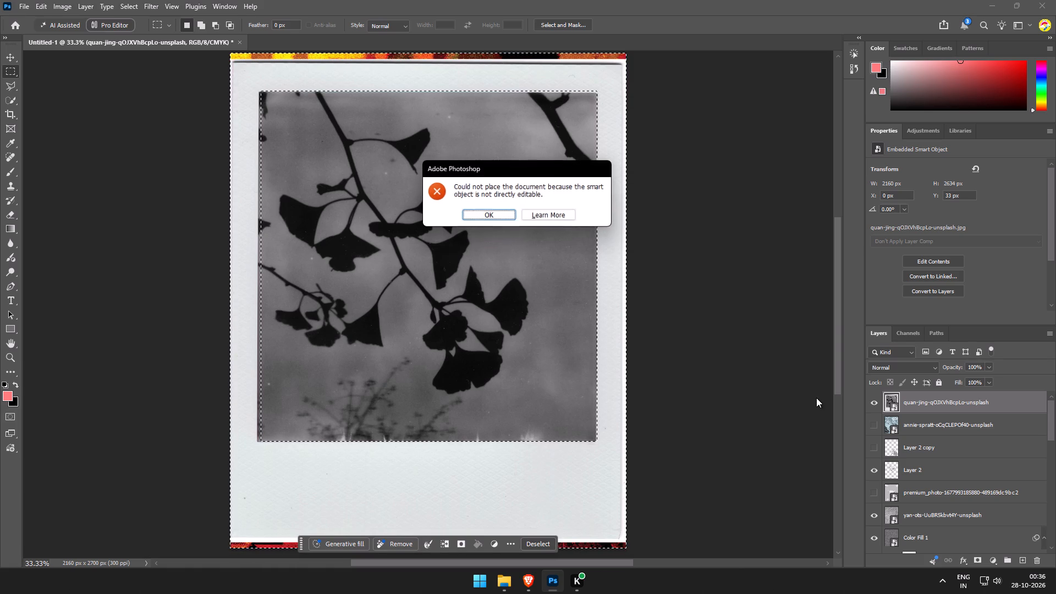
pyautogui.press('Return')
pyautogui.rightClick(975, 406)
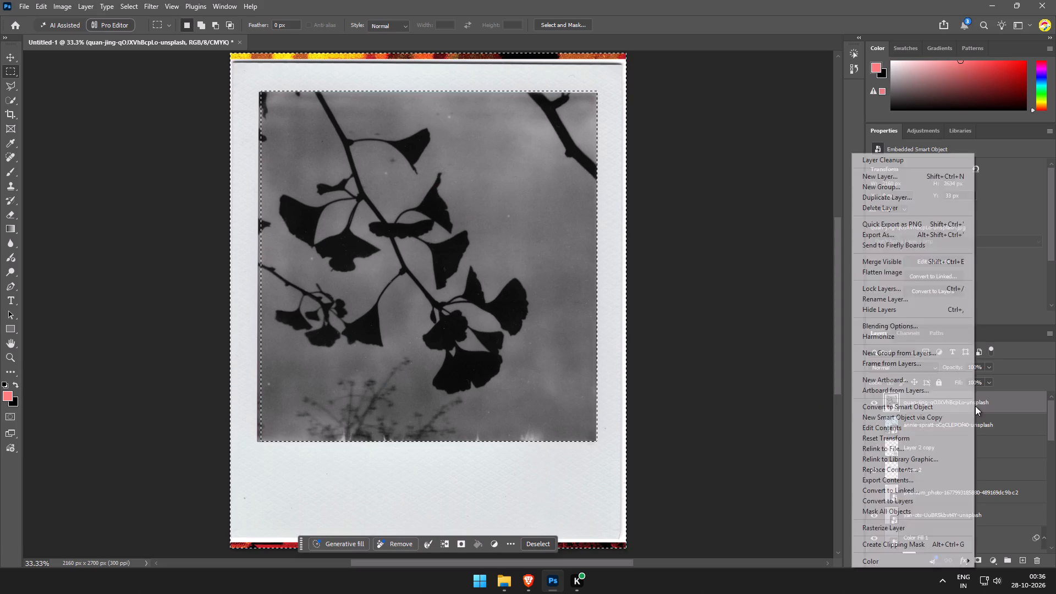
pyautogui.click(897, 532)
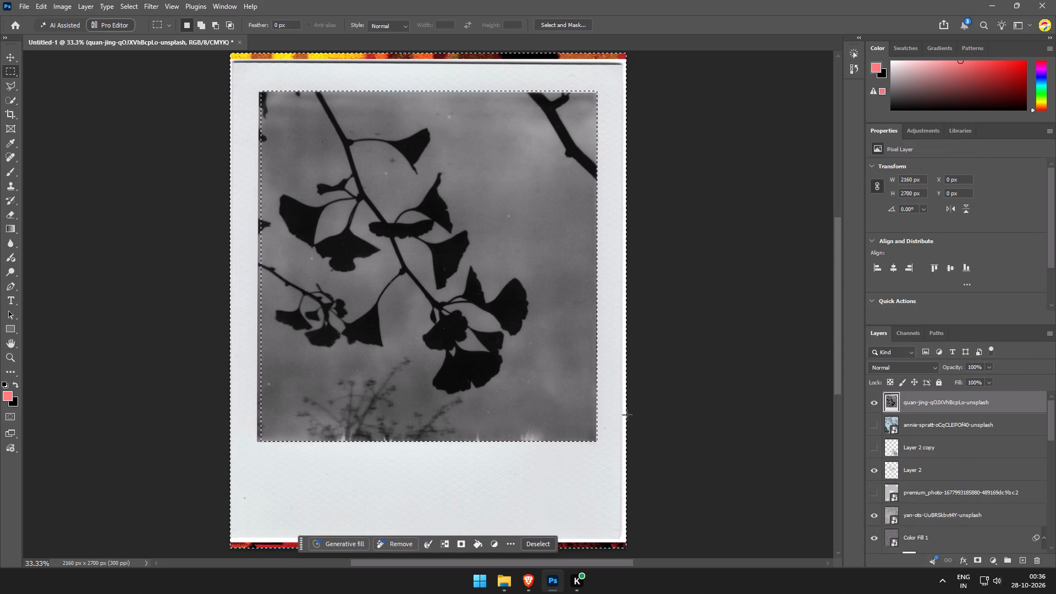
pyautogui.press('Delete')
pyautogui.hotkey('ctrl', 'd')
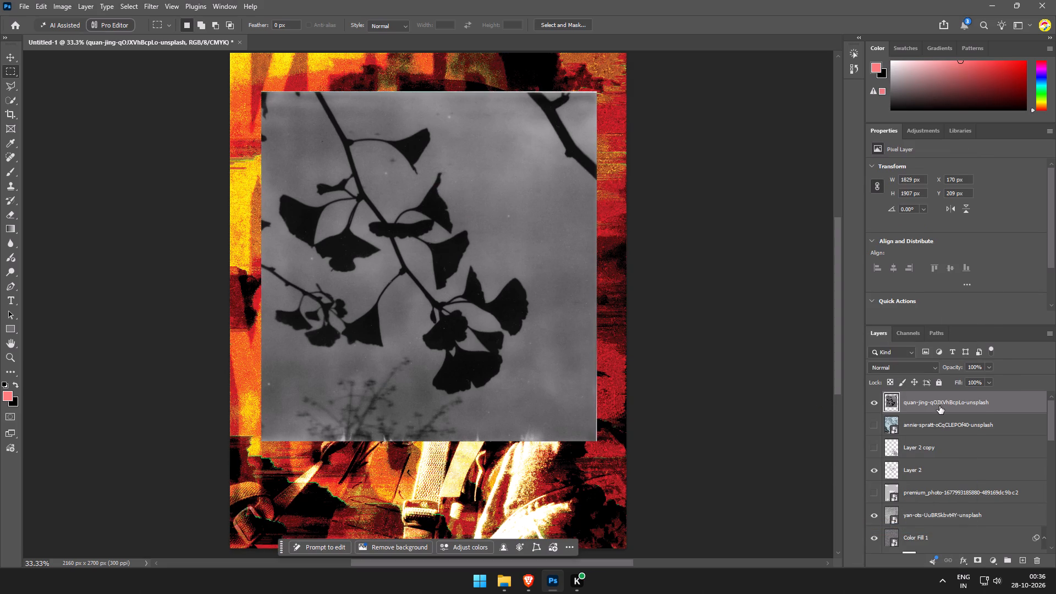
# Convert the cropped ginkgo photo layer to a smart object.
pyautogui.rightClick(939, 406)
pyautogui.click(967, 326)
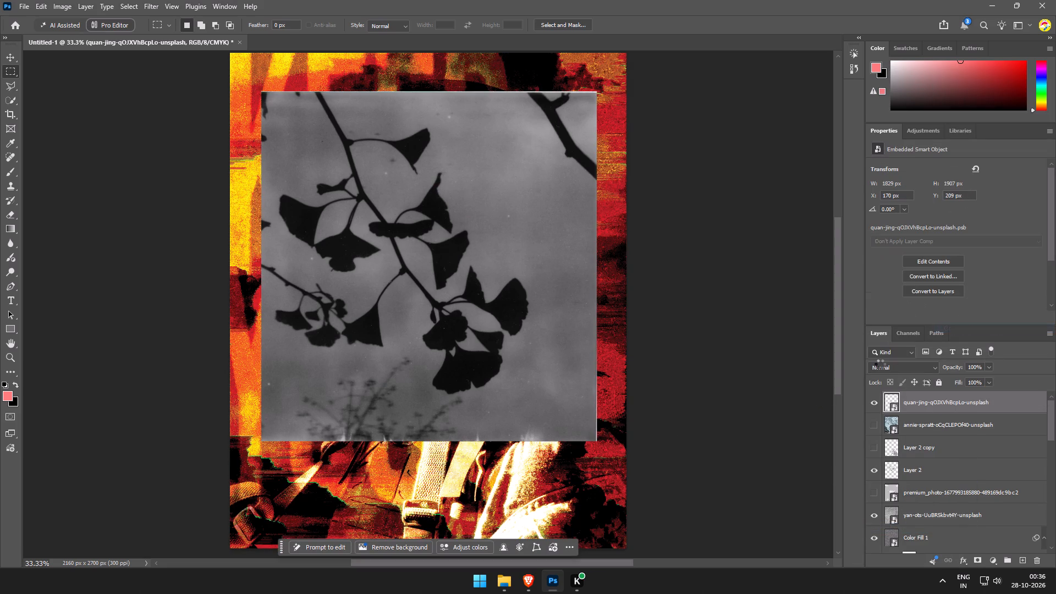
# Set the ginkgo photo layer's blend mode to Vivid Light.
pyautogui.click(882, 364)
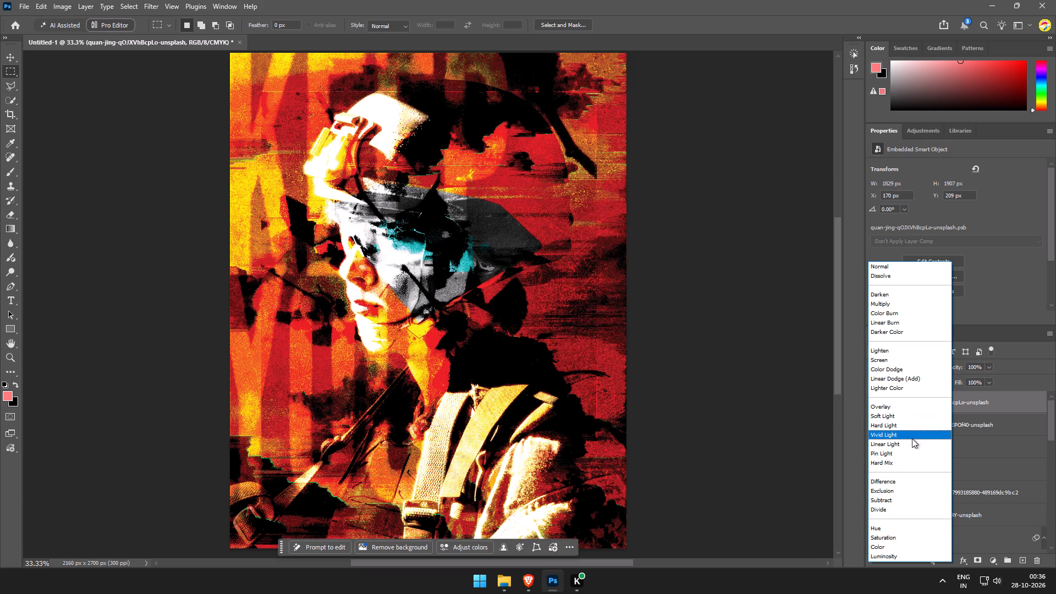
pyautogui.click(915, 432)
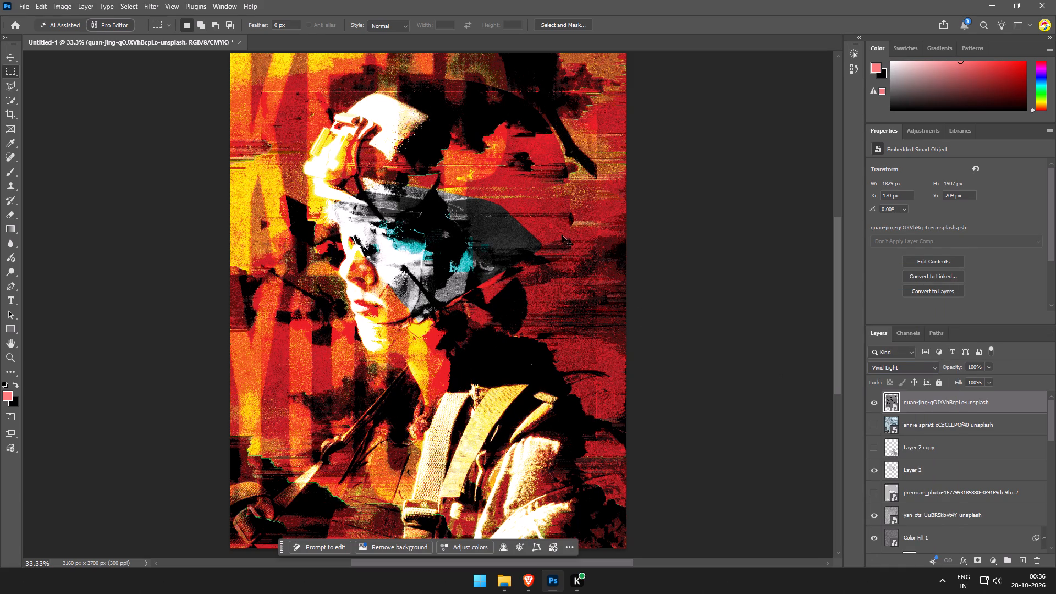
# Move the ginkgo photo against the poster's right edge, at about X 331 px, Y 141 px.
pyautogui.hotkey('ctrl', 't')
pyautogui.moveTo(490, 271); pyautogui.dragTo(625, 117)
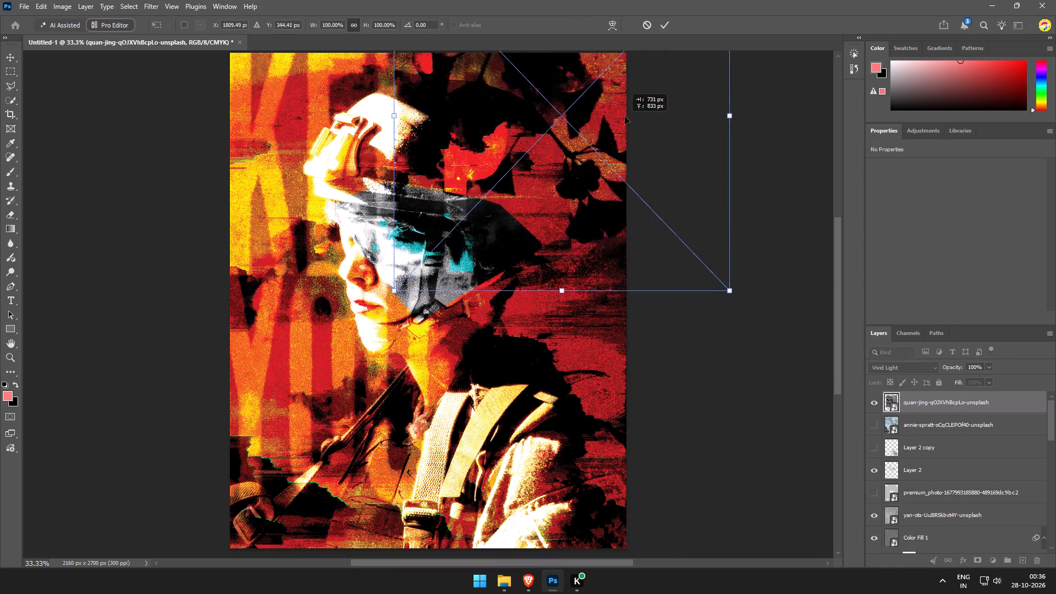
pyautogui.moveTo(625, 117); pyautogui.dragTo(629, 114)
pyautogui.moveTo(628, 113); pyautogui.dragTo(620, 95)
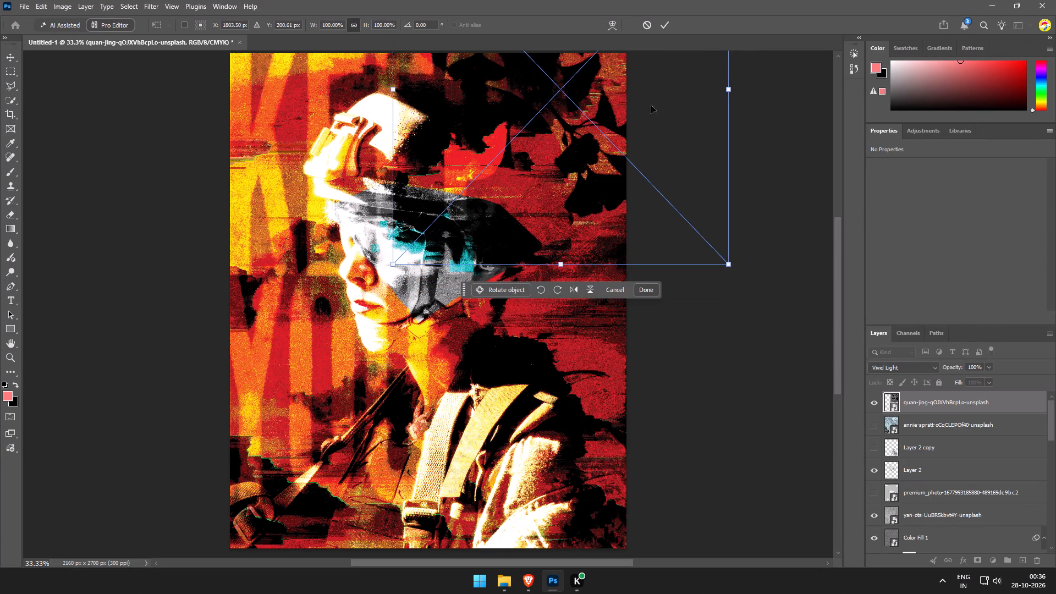
pyautogui.moveTo(620, 139); pyautogui.dragTo(518, 302)
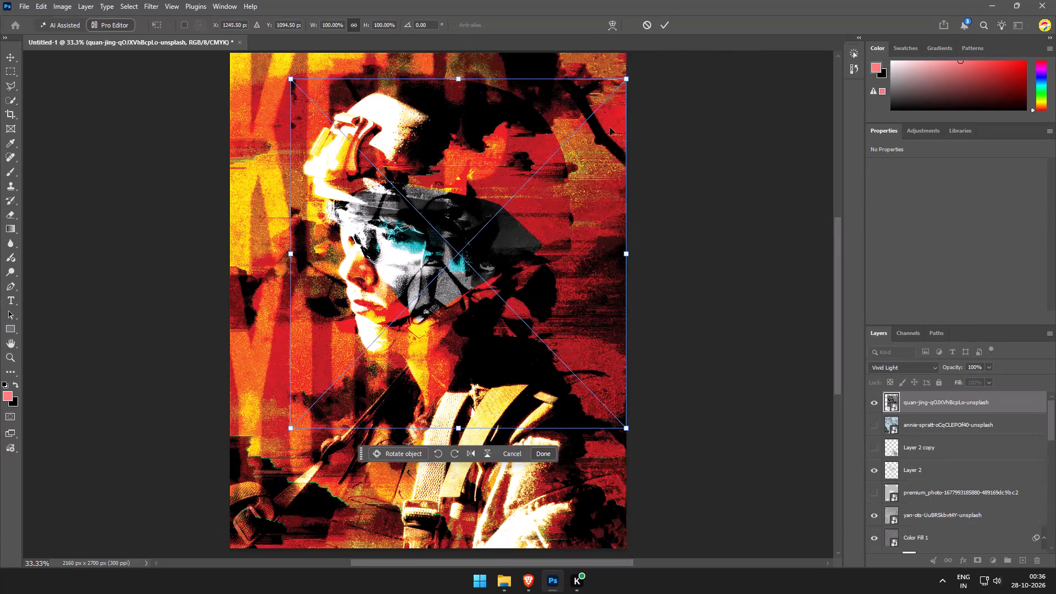
pyautogui.click(666, 25)
# Set the ginkgo photo layer's blend mode to Normal.
pyautogui.click(905, 371)
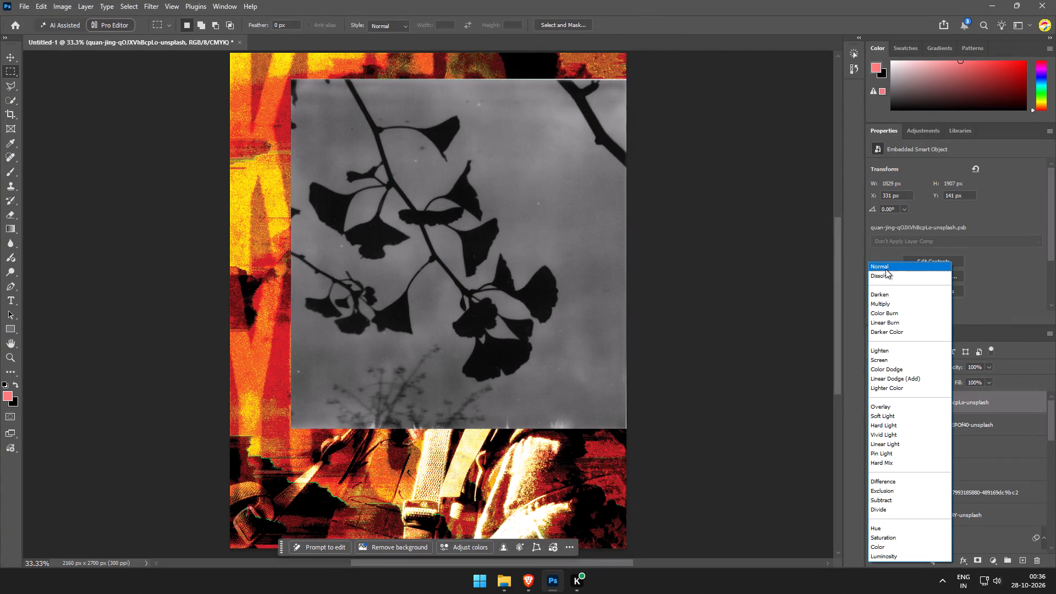
pyautogui.click(886, 269)
# Copy the ginkgo branches and leaves, isolated with Select Subject, onto a new layer and hide the original photo layer.
pyautogui.click(12, 105)
pyautogui.click(437, 24)
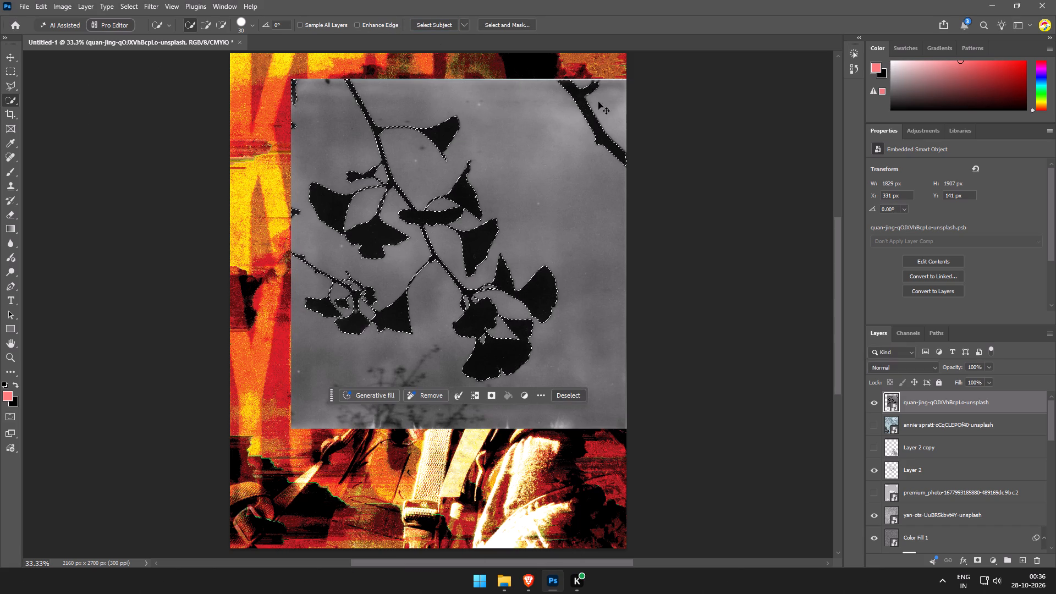
pyautogui.hotkey('ctrl', 'j')
pyautogui.click(877, 427)
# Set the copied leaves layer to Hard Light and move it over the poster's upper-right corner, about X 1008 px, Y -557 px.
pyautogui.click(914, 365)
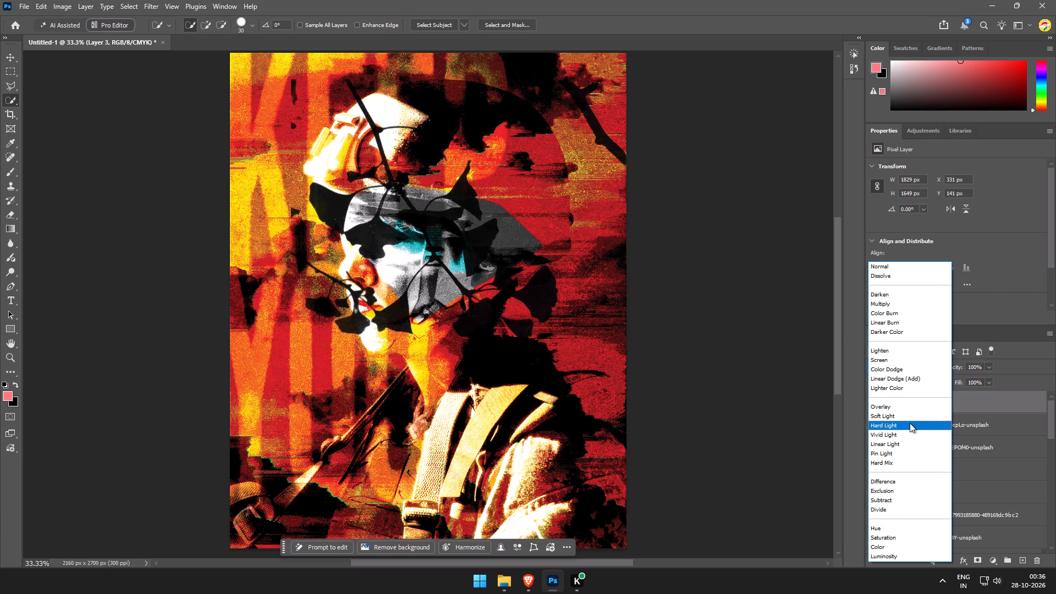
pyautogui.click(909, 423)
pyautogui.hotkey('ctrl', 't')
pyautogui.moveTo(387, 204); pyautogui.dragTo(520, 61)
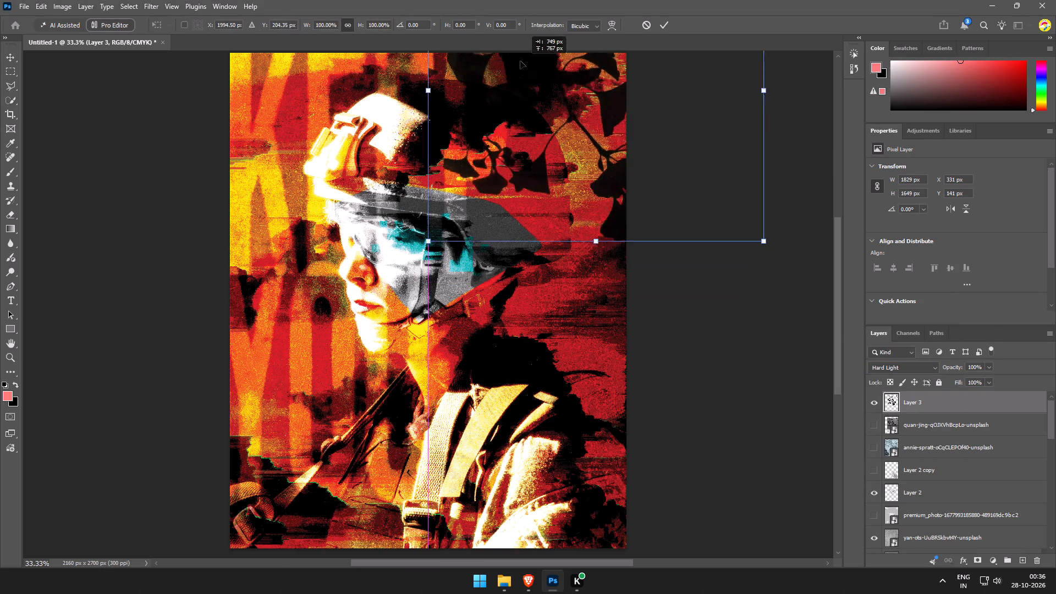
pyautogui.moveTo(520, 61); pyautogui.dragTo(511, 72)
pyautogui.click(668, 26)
# Set the copied leaves layer's blend mode to Divide.
pyautogui.click(894, 366)
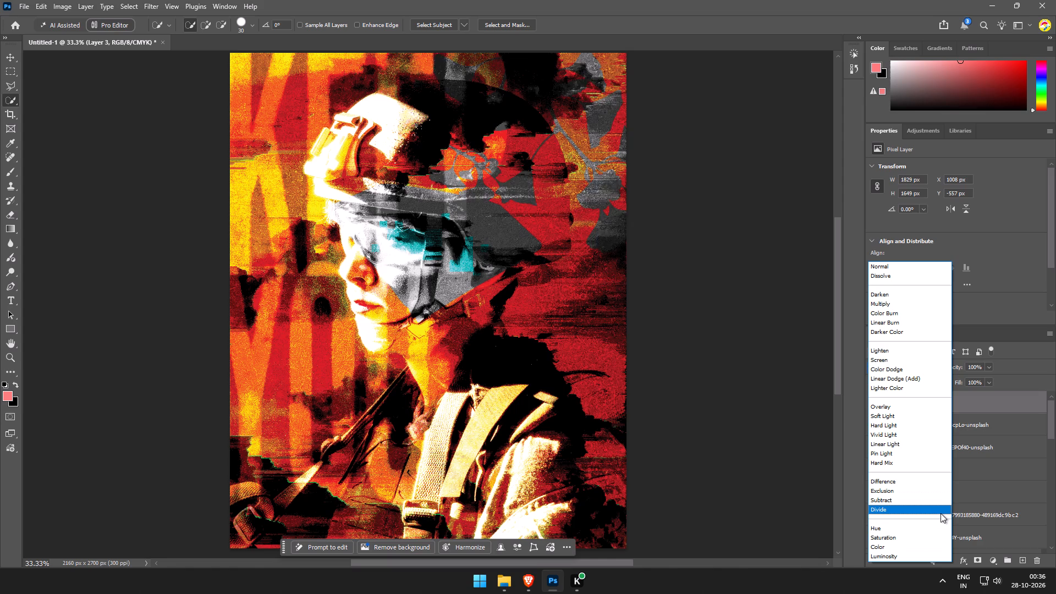
pyautogui.click(941, 513)
# Rotate the leaves layer to about 123° and move it over the right side of the soldier's helmet.
pyautogui.hotkey('ctrl', 't')
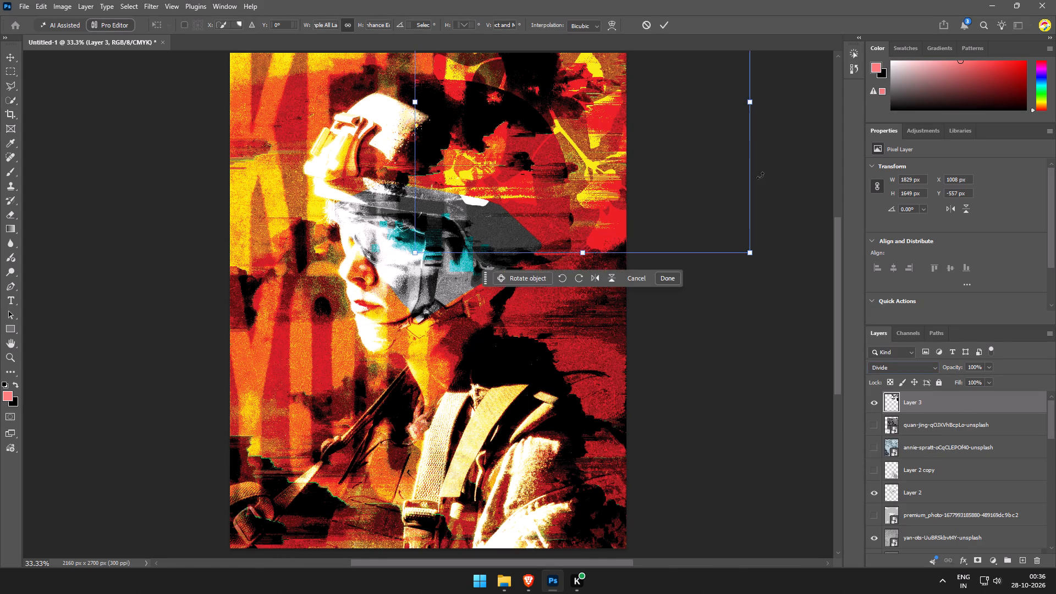
pyautogui.moveTo(784, 177); pyautogui.dragTo(468, 186)
pyautogui.moveTo(588, 103); pyautogui.dragTo(636, 261)
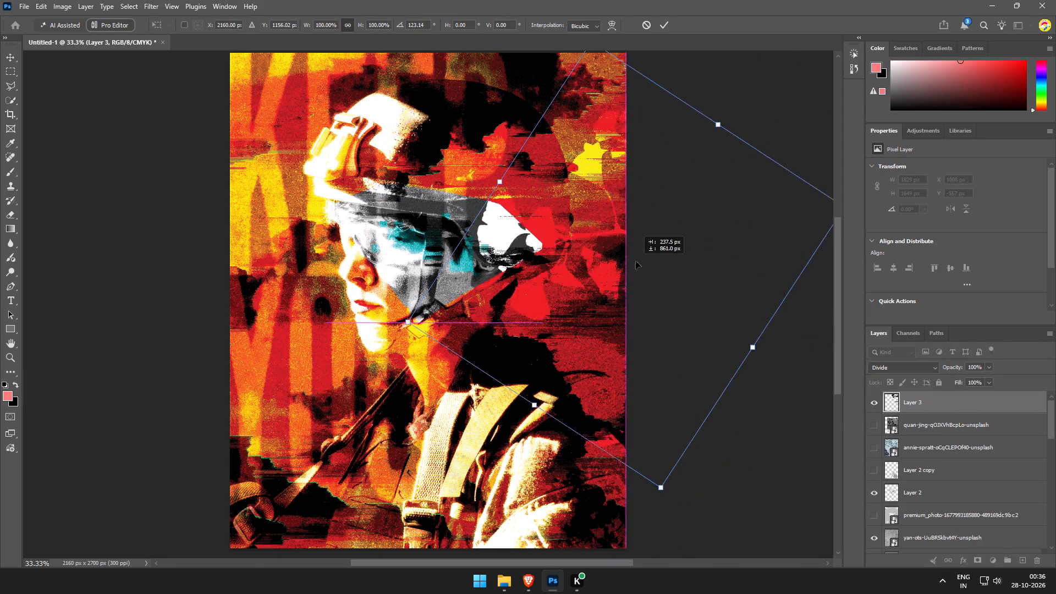
pyautogui.moveTo(636, 261); pyautogui.dragTo(496, 285)
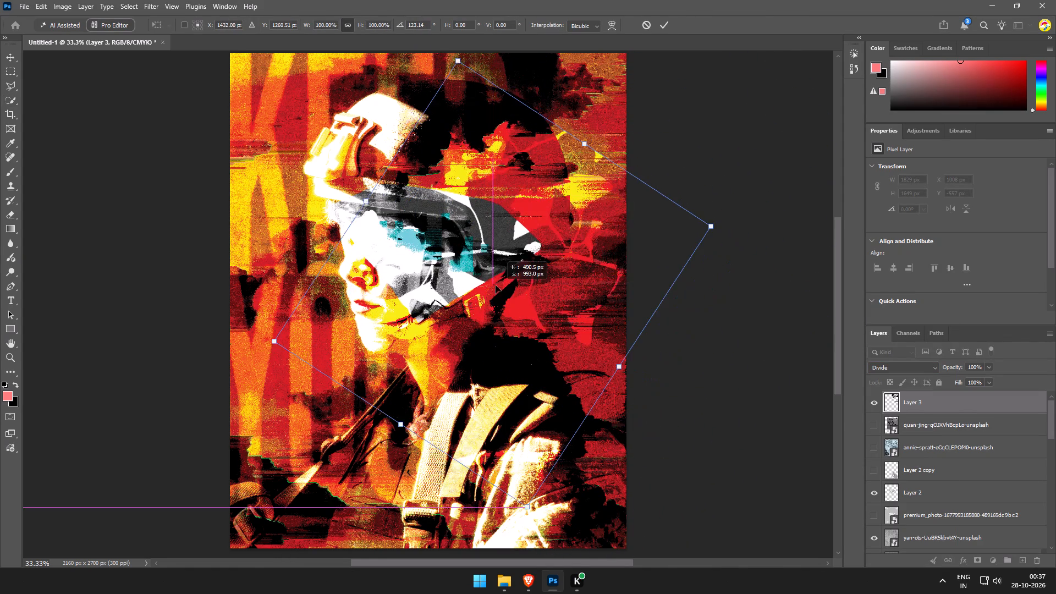
pyautogui.moveTo(496, 285); pyautogui.dragTo(433, 483)
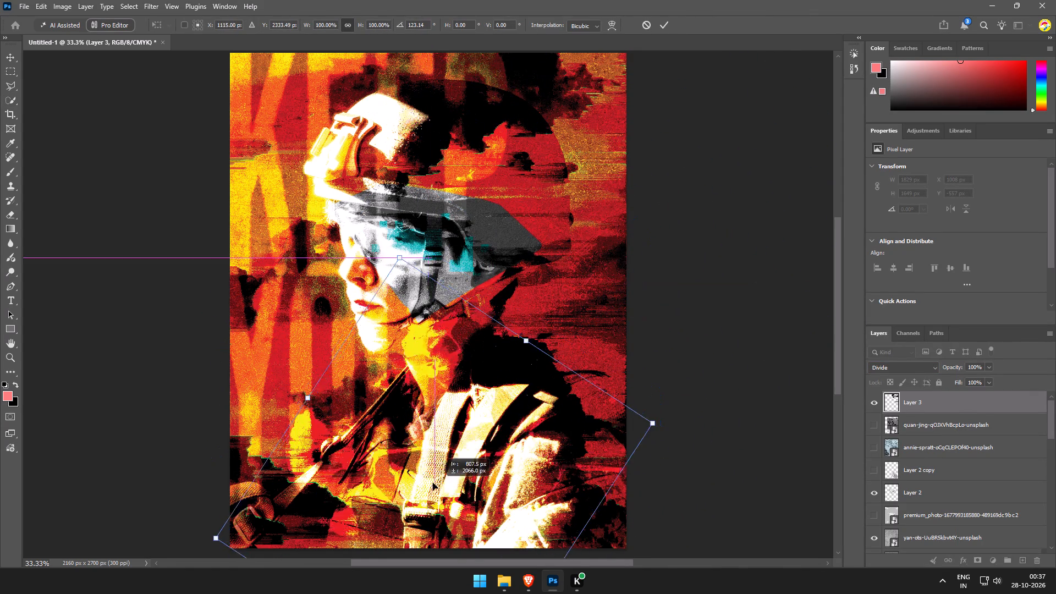
pyautogui.moveTo(433, 483); pyautogui.dragTo(369, 424)
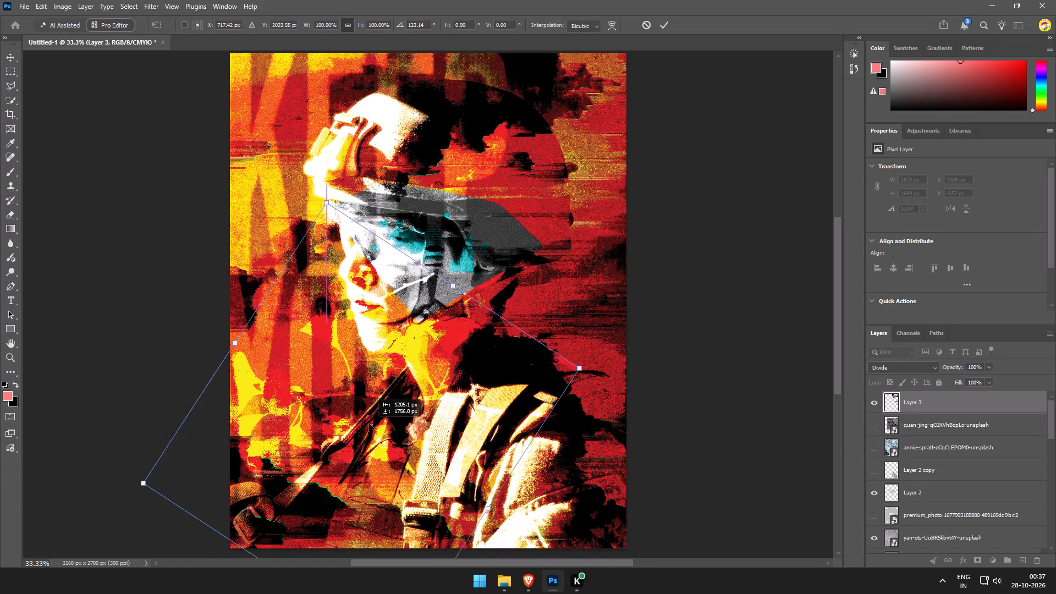
pyautogui.moveTo(369, 424); pyautogui.dragTo(516, 162)
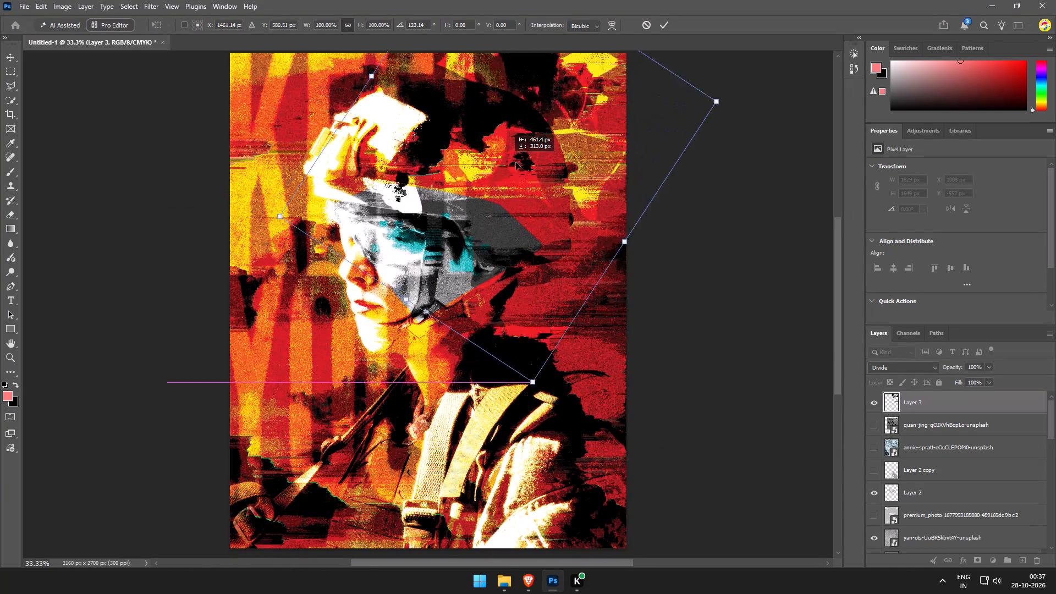
pyautogui.moveTo(516, 162); pyautogui.dragTo(578, 276)
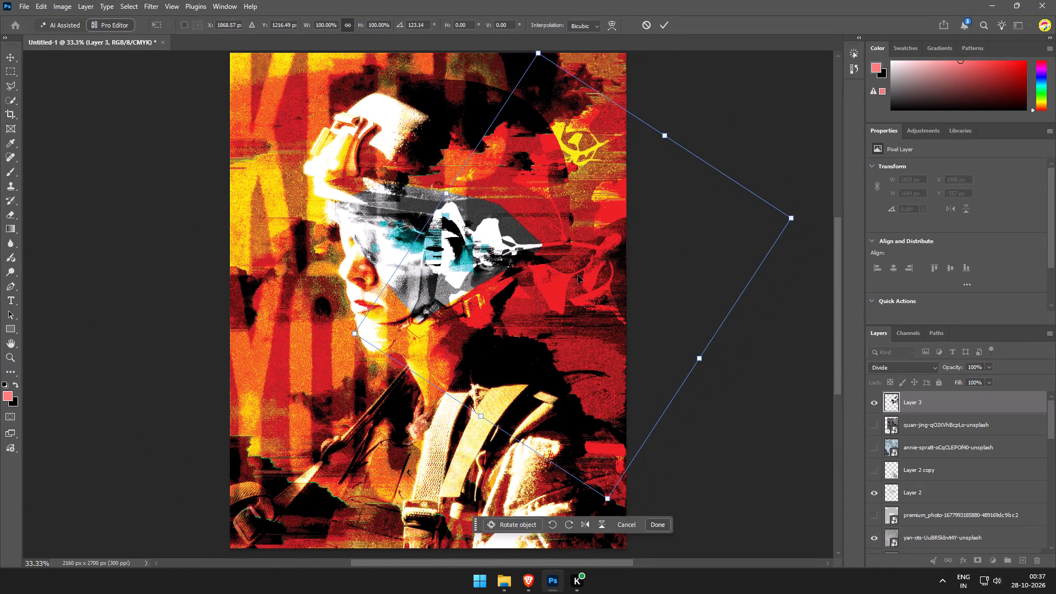
pyautogui.moveTo(578, 264); pyautogui.dragTo(568, 263)
# Scale the leaves to about 55% and place them over the grey diamond beside the face, at about X 1032 px, Y 626 px.
pyautogui.moveTo(781, 217); pyautogui.dragTo(538, 197)
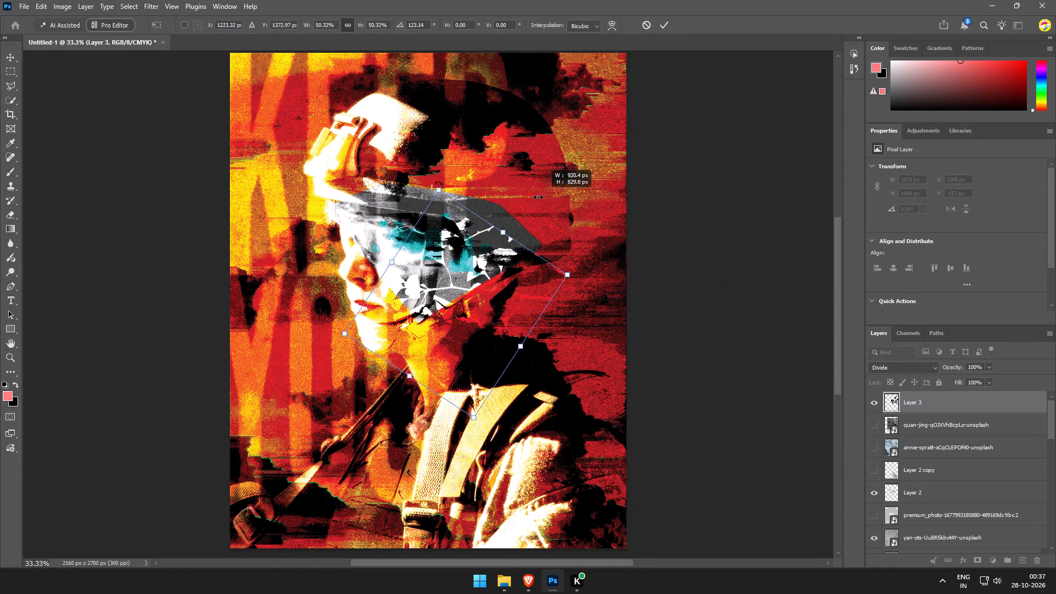
pyautogui.moveTo(538, 197); pyautogui.dragTo(455, 218)
pyautogui.moveTo(435, 309); pyautogui.dragTo(530, 227)
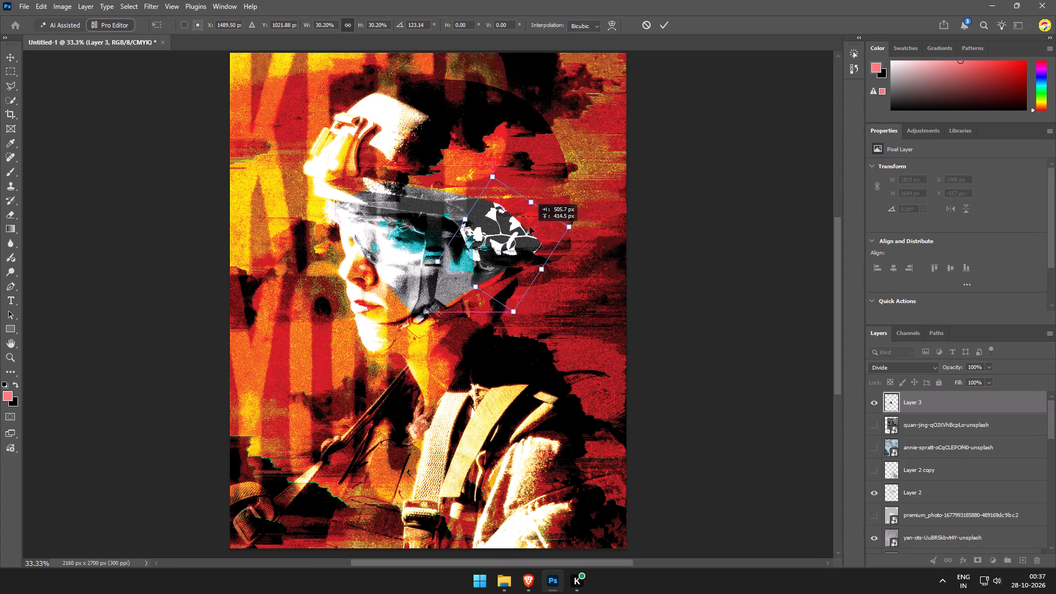
pyautogui.moveTo(530, 227); pyautogui.dragTo(511, 250)
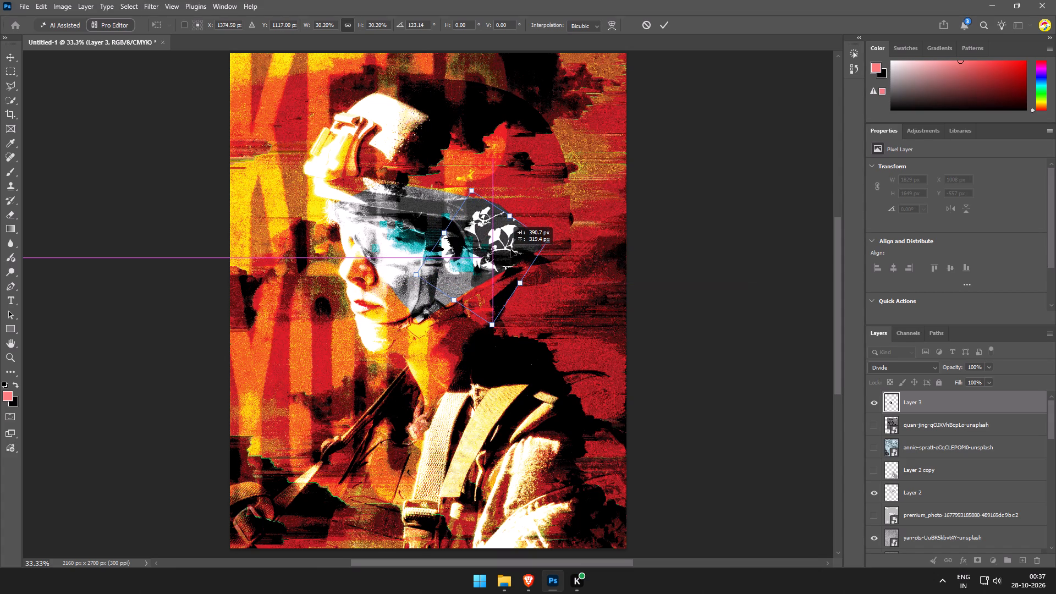
pyautogui.moveTo(511, 250); pyautogui.dragTo(514, 250)
pyautogui.moveTo(456, 235); pyautogui.dragTo(366, 202)
pyautogui.moveTo(434, 216); pyautogui.dragTo(488, 243)
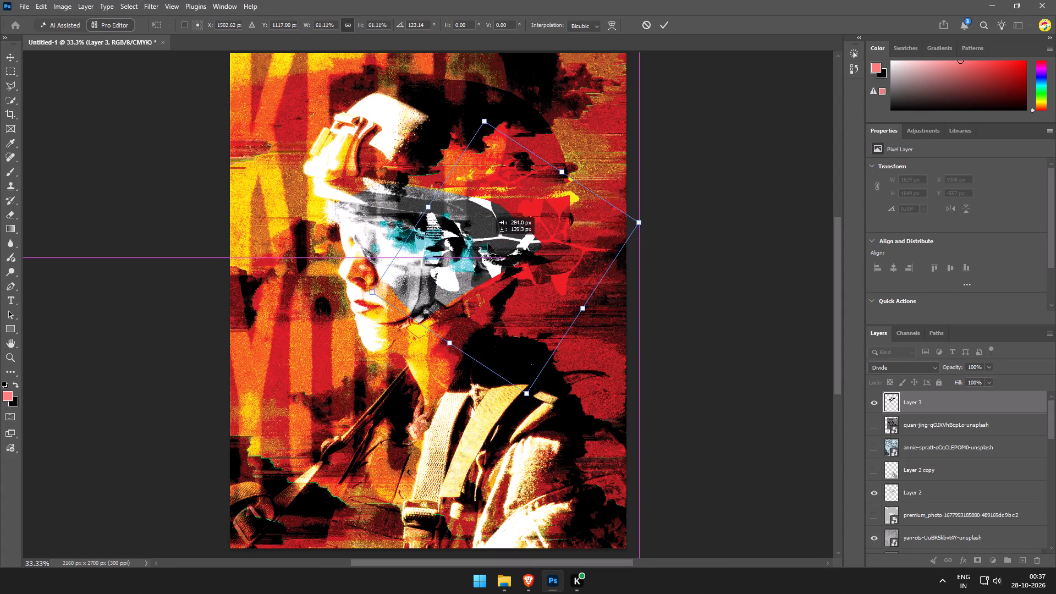
pyautogui.moveTo(488, 243); pyautogui.dragTo(492, 239)
pyautogui.moveTo(494, 114); pyautogui.dragTo(497, 143)
pyautogui.moveTo(552, 219); pyautogui.dragTo(537, 217)
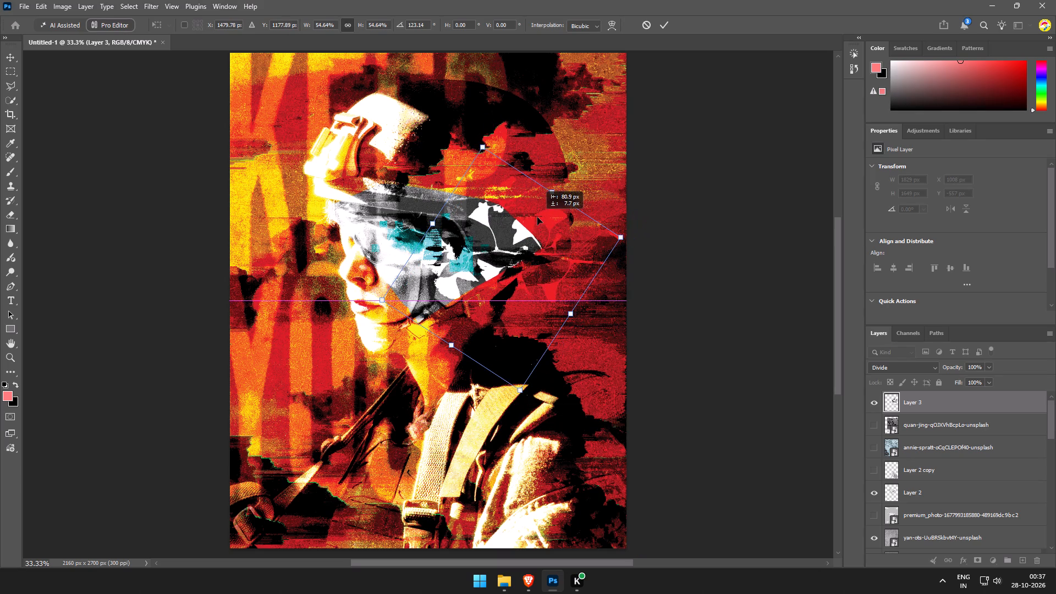
pyautogui.moveTo(537, 217); pyautogui.dragTo(537, 215)
pyautogui.click(661, 28)
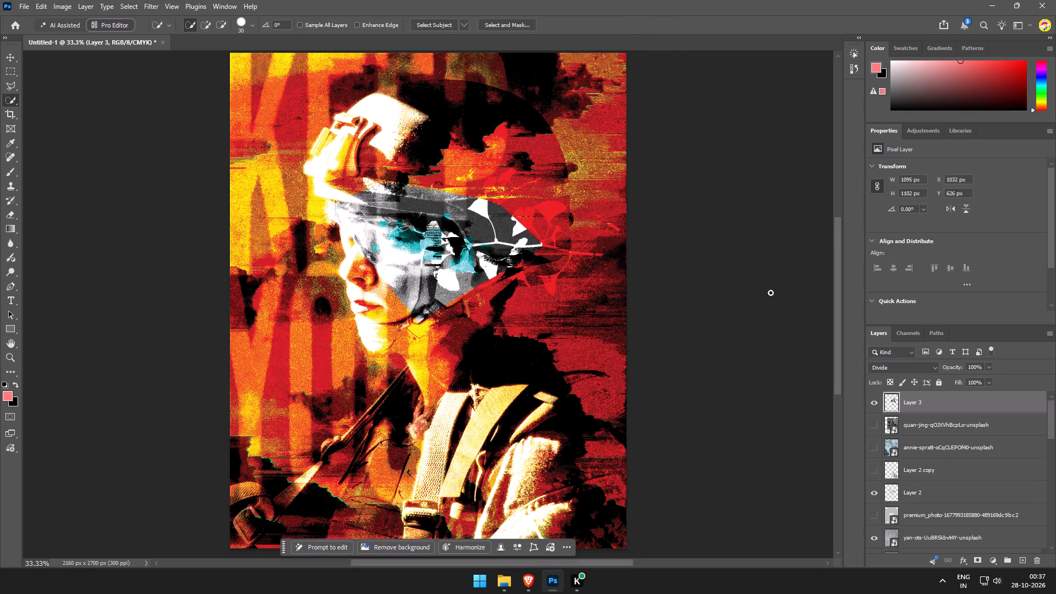
# Add a layer mask to the leaves layer and paint out the leaves spilling past the grey diamond's right corner.
pyautogui.click(978, 558)
pyautogui.press('b')
pyautogui.moveTo(576, 203); pyautogui.dragTo(596, 270)
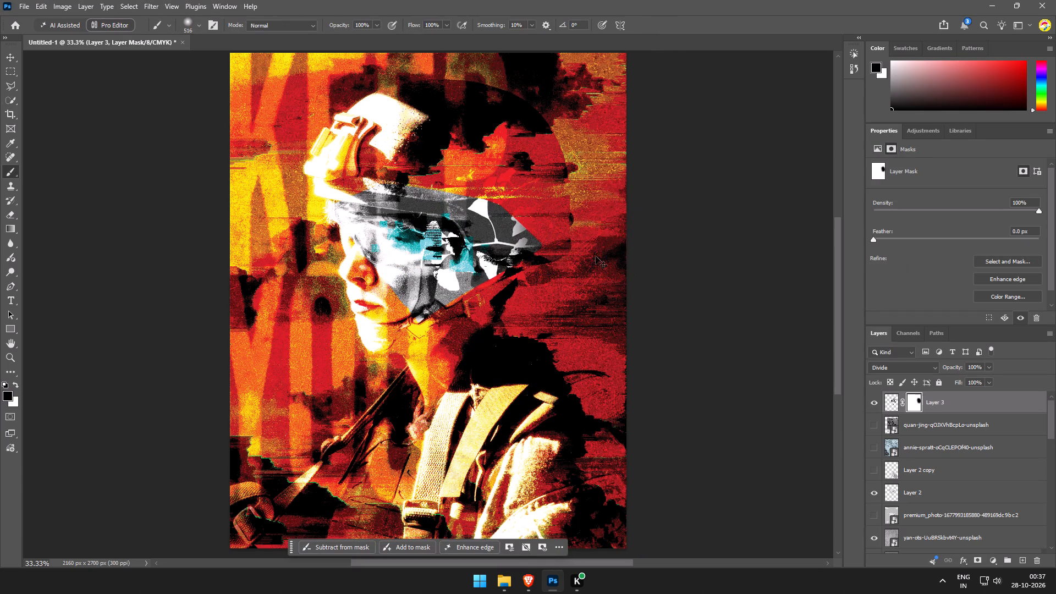
pyautogui.hotkey('ctrl', 'z')
pyautogui.moveTo(564, 195); pyautogui.dragTo(596, 297)
# Switch to a hard-edged 516 px brush and mask out the leaves remaining outside the grey diamond, above, beside and below its right corner.
pyautogui.rightClick(590, 287)
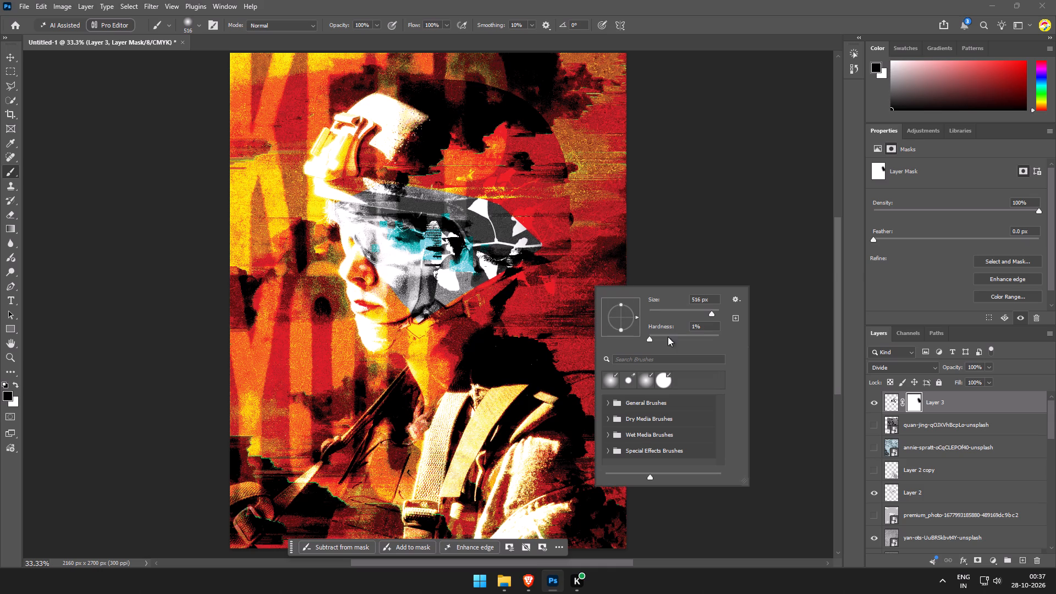
pyautogui.moveTo(668, 337); pyautogui.dragTo(763, 338)
pyautogui.click(557, 304)
pyautogui.moveTo(589, 191); pyautogui.dragTo(493, 127)
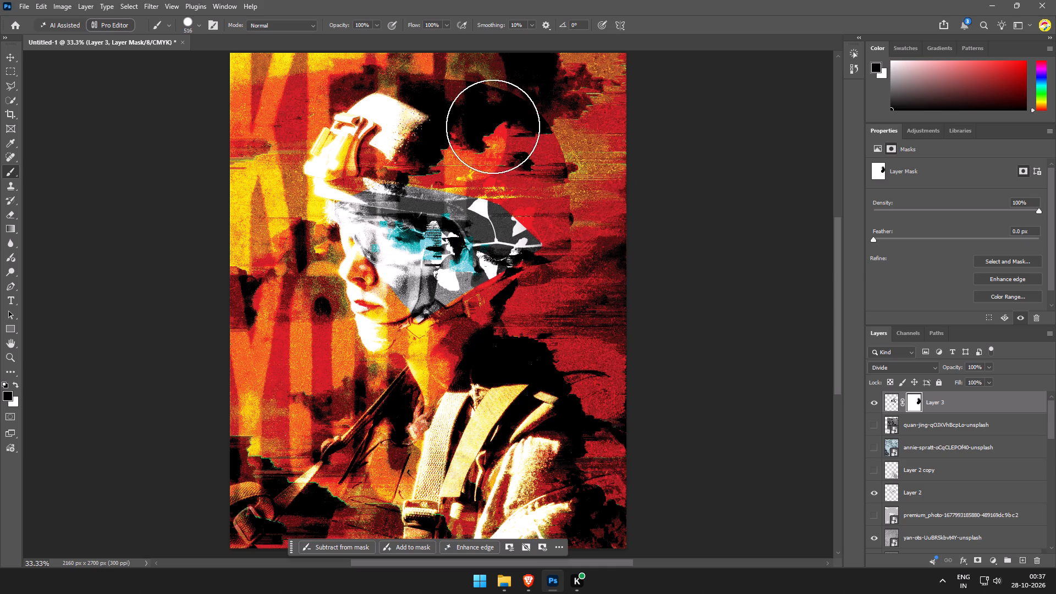
pyautogui.moveTo(493, 127); pyautogui.dragTo(492, 142)
pyautogui.moveTo(496, 145); pyautogui.dragTo(553, 179)
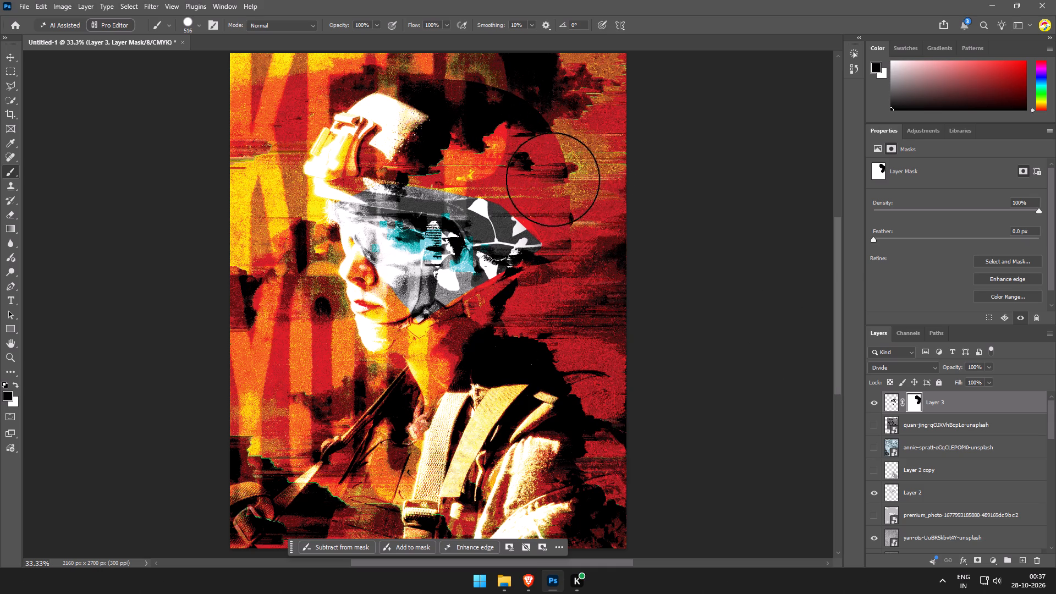
pyautogui.moveTo(553, 179); pyautogui.dragTo(575, 200)
pyautogui.moveTo(616, 230); pyautogui.dragTo(513, 332)
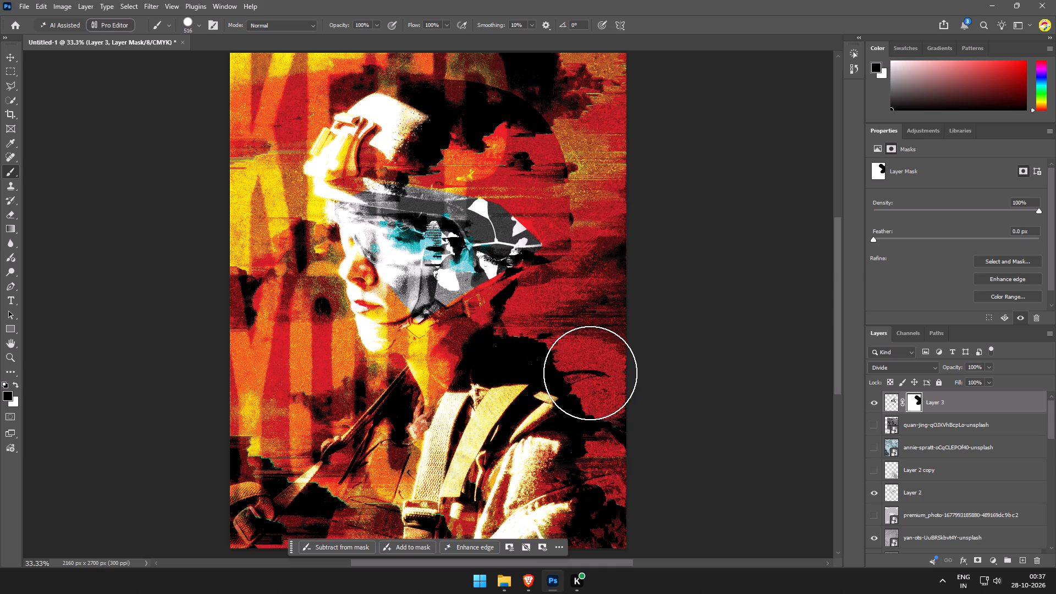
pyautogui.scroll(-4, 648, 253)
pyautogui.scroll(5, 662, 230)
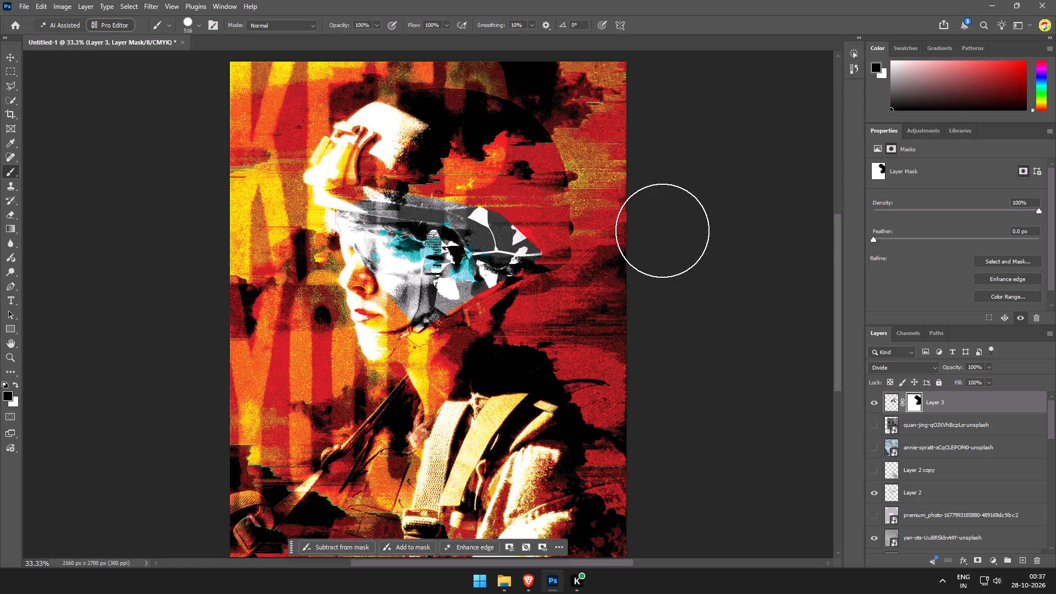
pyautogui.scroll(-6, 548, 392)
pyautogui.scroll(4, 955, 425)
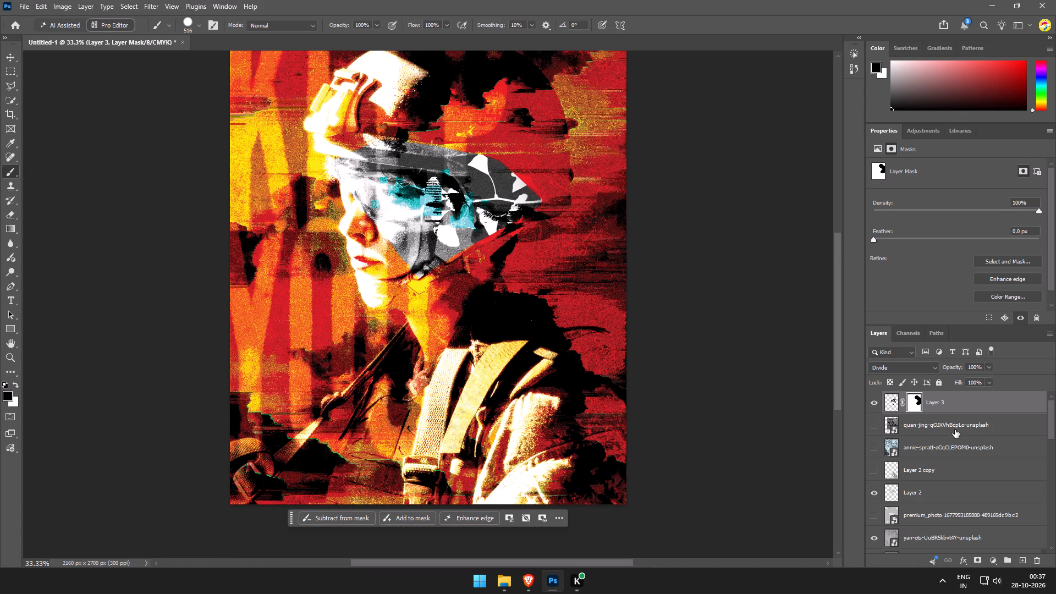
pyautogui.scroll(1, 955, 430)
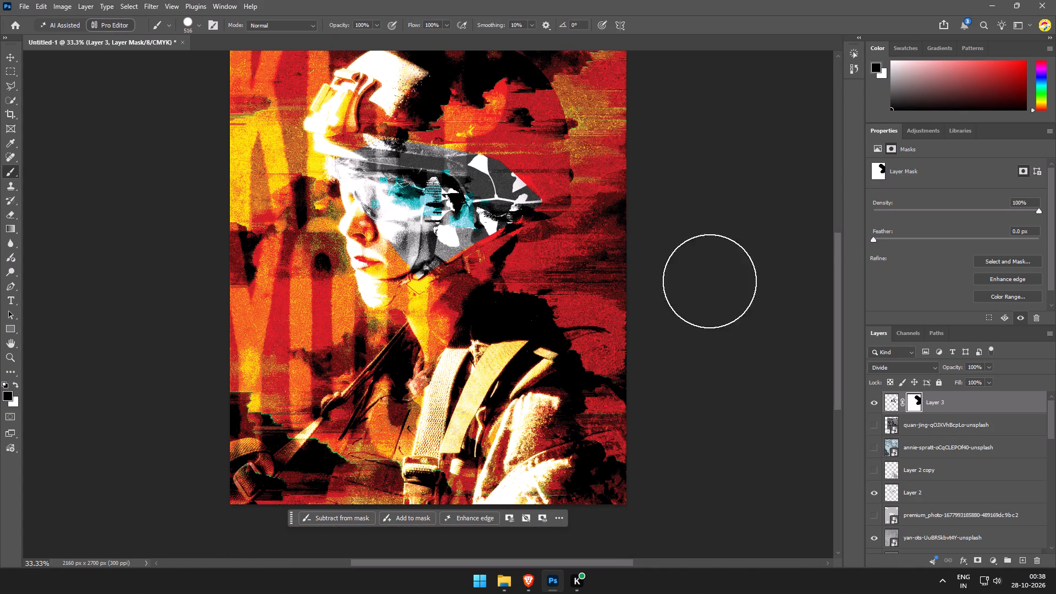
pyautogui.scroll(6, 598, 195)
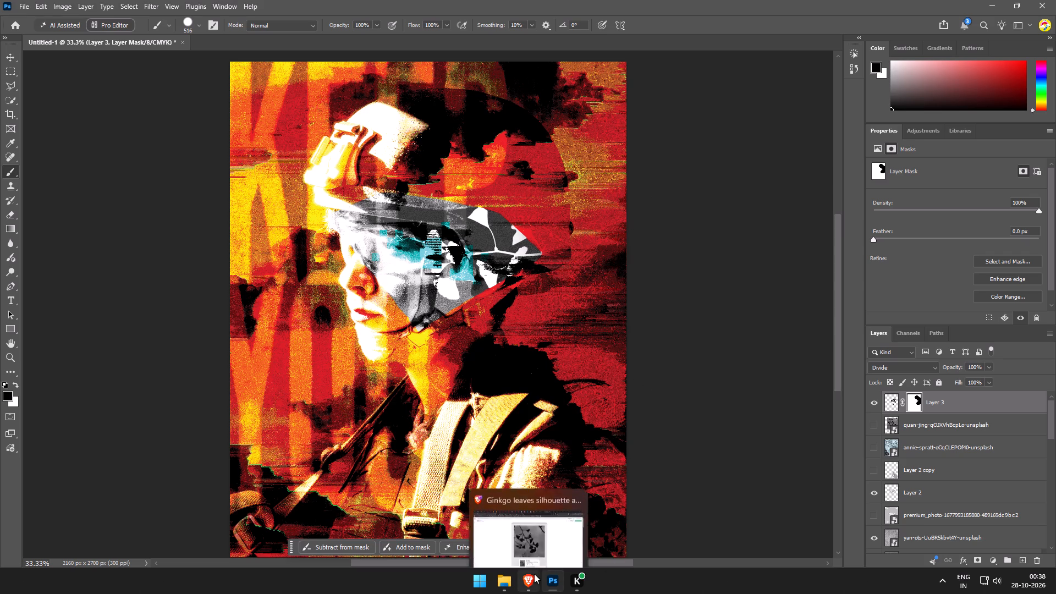
# Switch to Spotify in the Brave browser and add James Blake's "Foot Forward" to the FREE playlist.
pyautogui.click(534, 574)
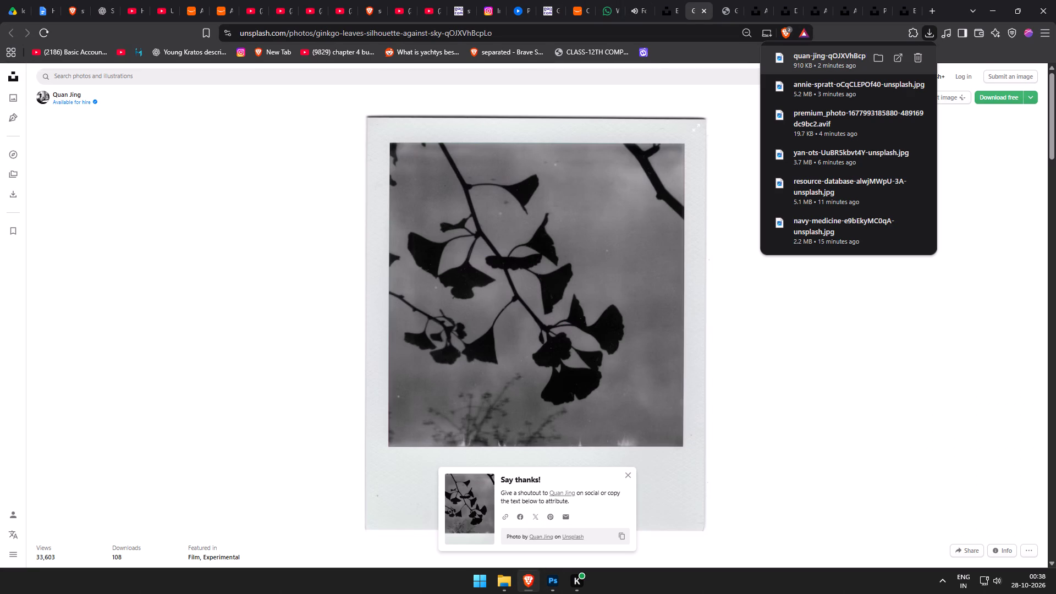
pyautogui.click(636, 0)
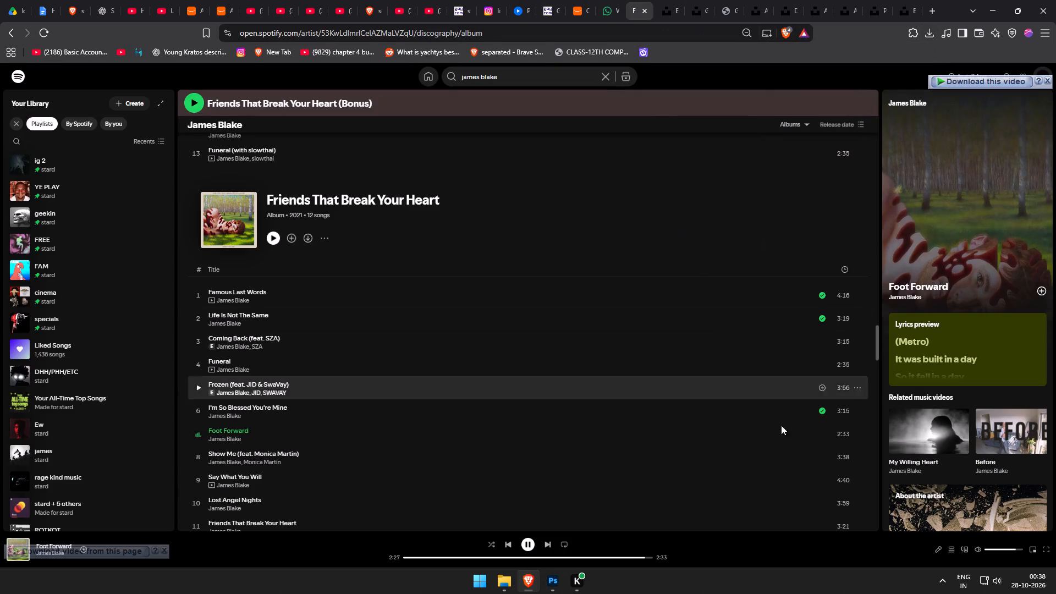
pyautogui.click(818, 434)
pyautogui.click(859, 435)
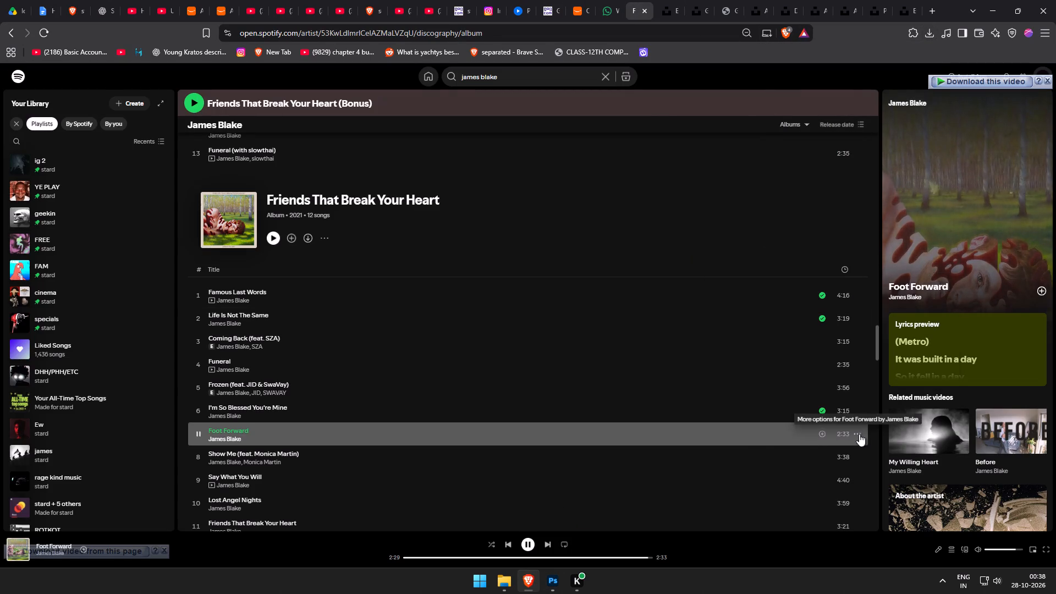
pyautogui.click(764, 361)
pyautogui.click(827, 432)
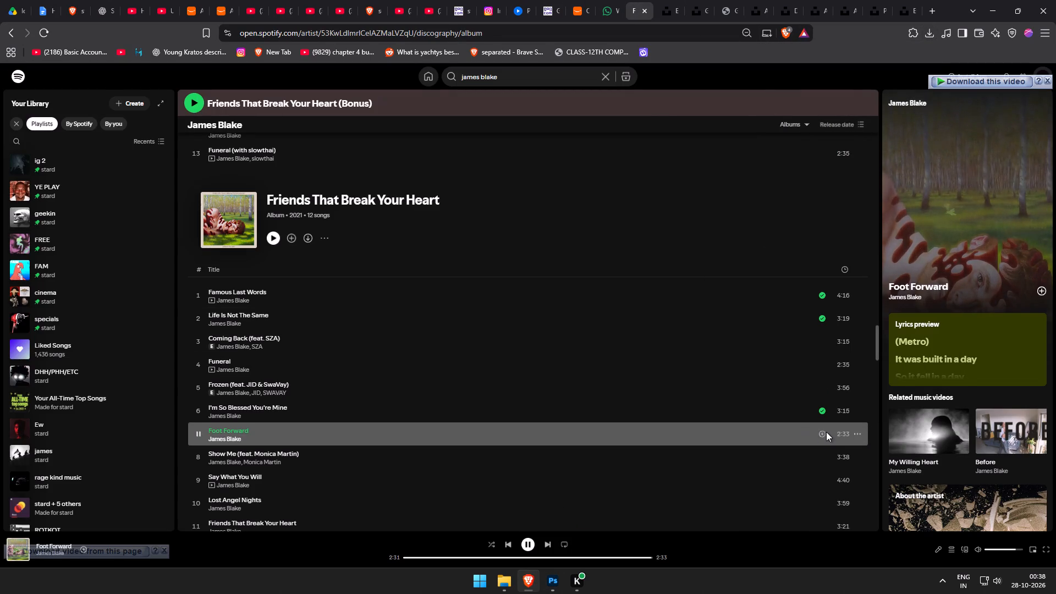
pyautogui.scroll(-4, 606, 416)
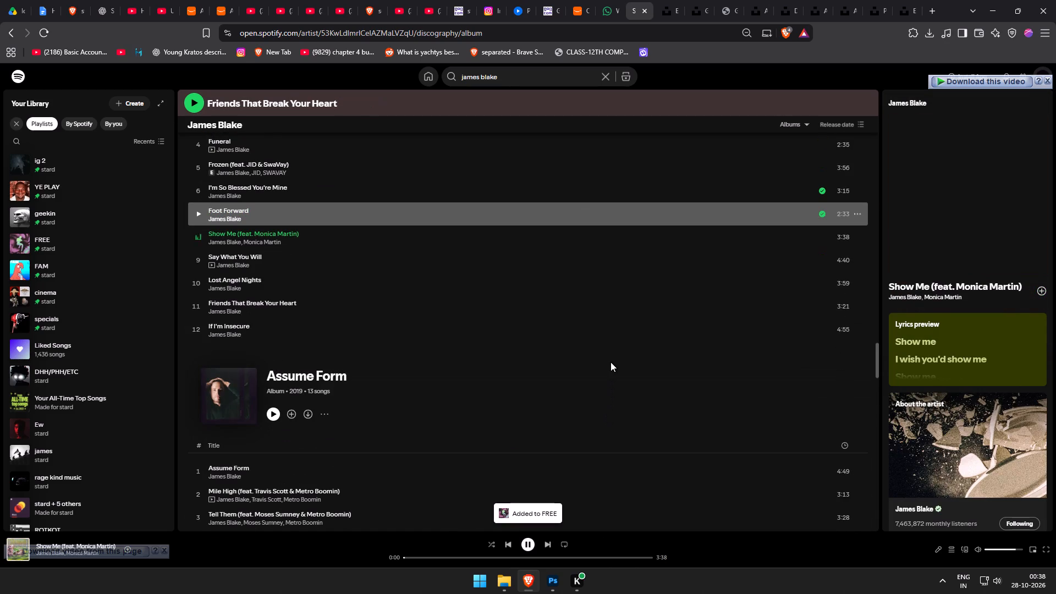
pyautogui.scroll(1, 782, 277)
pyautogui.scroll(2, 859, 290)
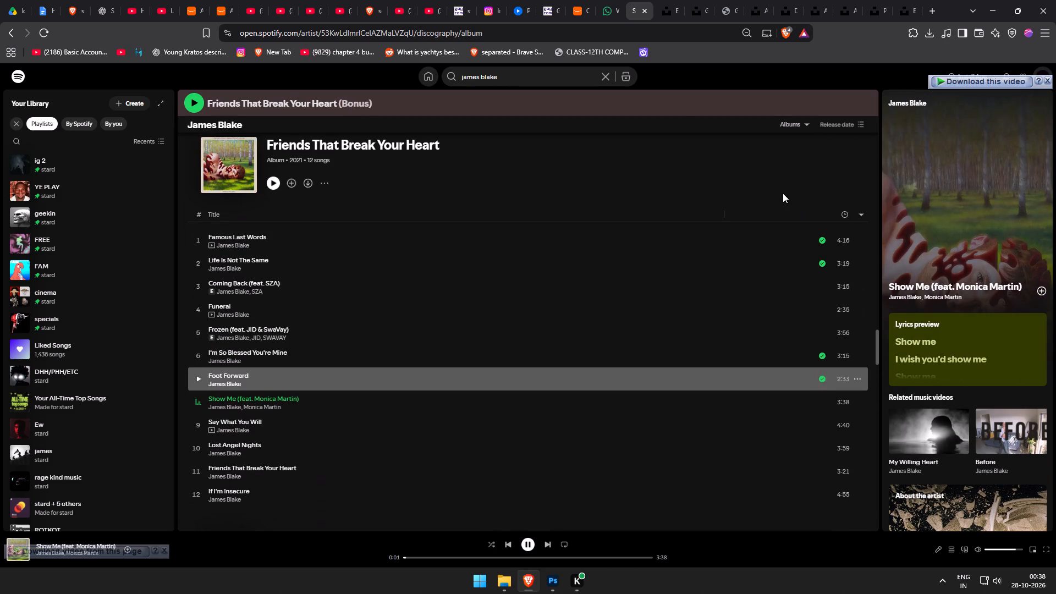